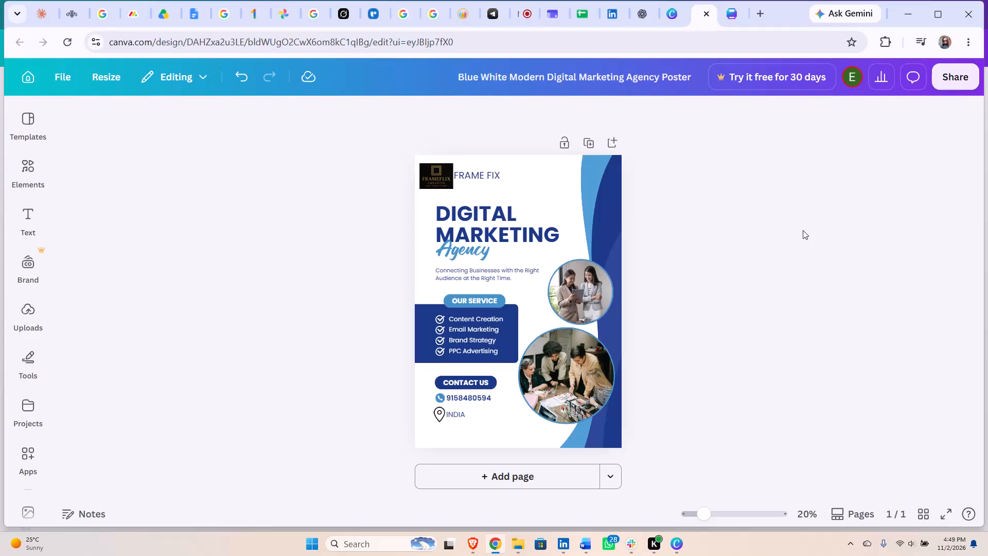
# Leave the poster design and close the Blue White Modern Digital Marketing Agency Poster preview in the template library.
pyautogui.click(341, 214)
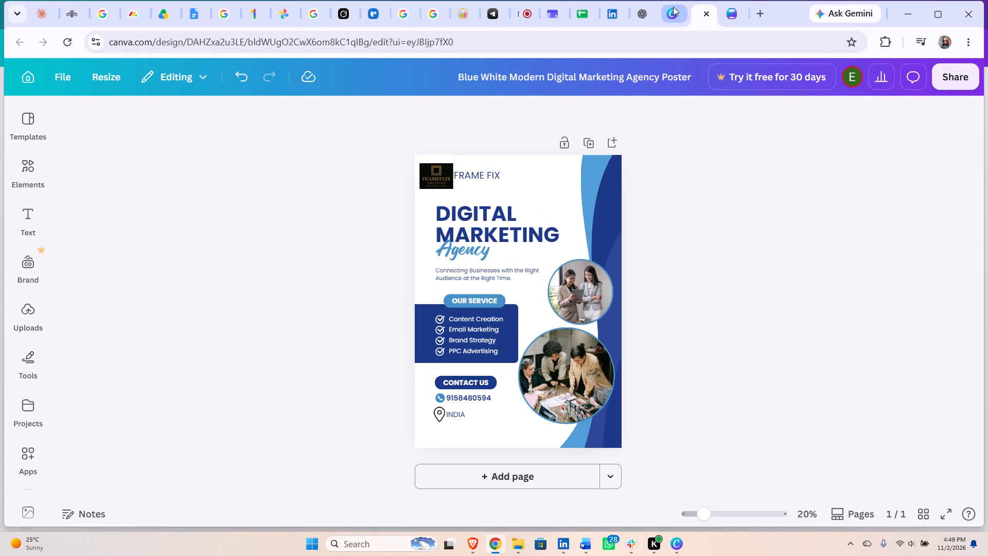
pyautogui.click(673, 7)
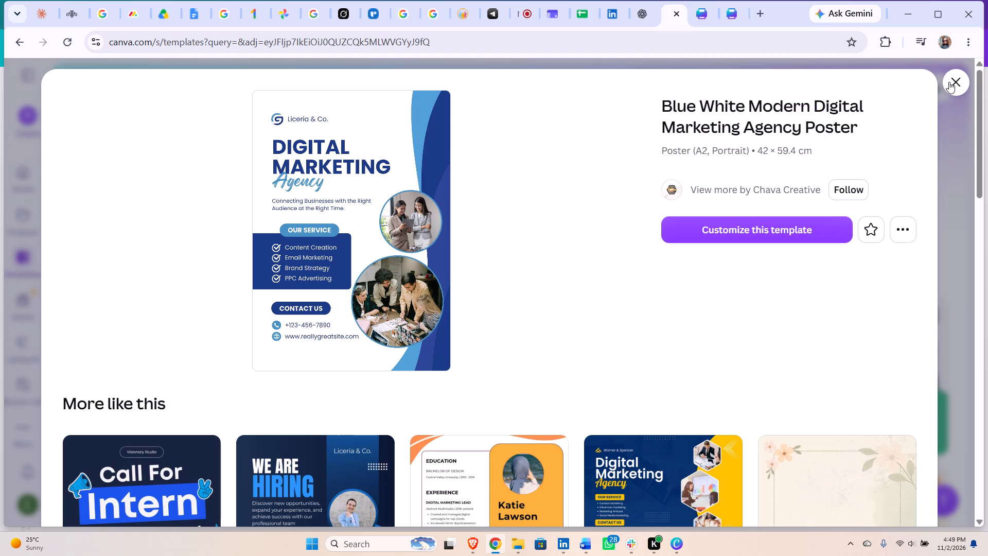
pyautogui.click(954, 82)
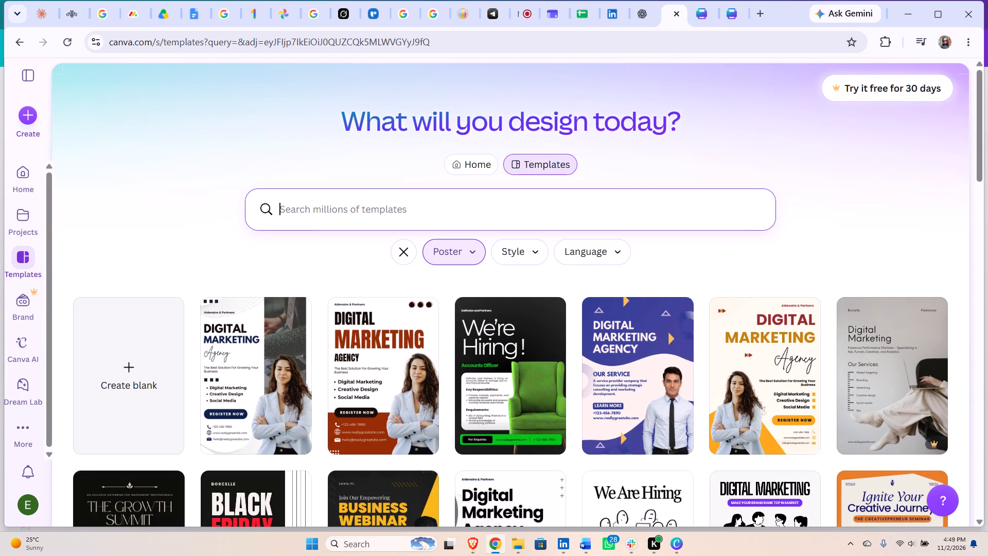
# Search the templates for "VIDEO FOR A COMPANY THAT DOES DIGITAL MARKETING" and look through the results.
pyautogui.click(329, 214)
pyautogui.write('VIDEO')
pyautogui.press('space')
pyautogui.write('FOR A COMPANY THAT')
pyautogui.press('space')
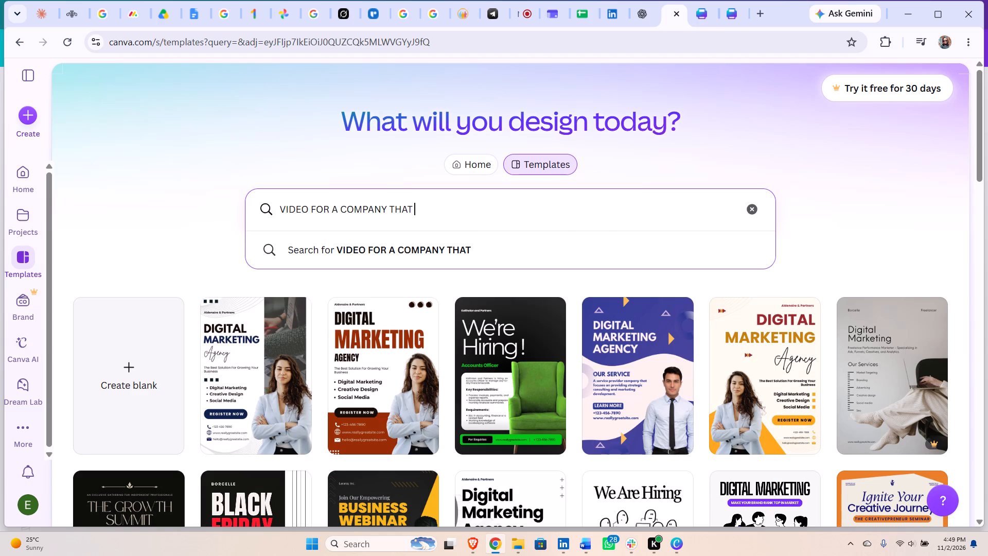
pyautogui.write('DOES')
pyautogui.press('space')
pyautogui.write('DIGITAL MARKETING')
pyautogui.press('Return')
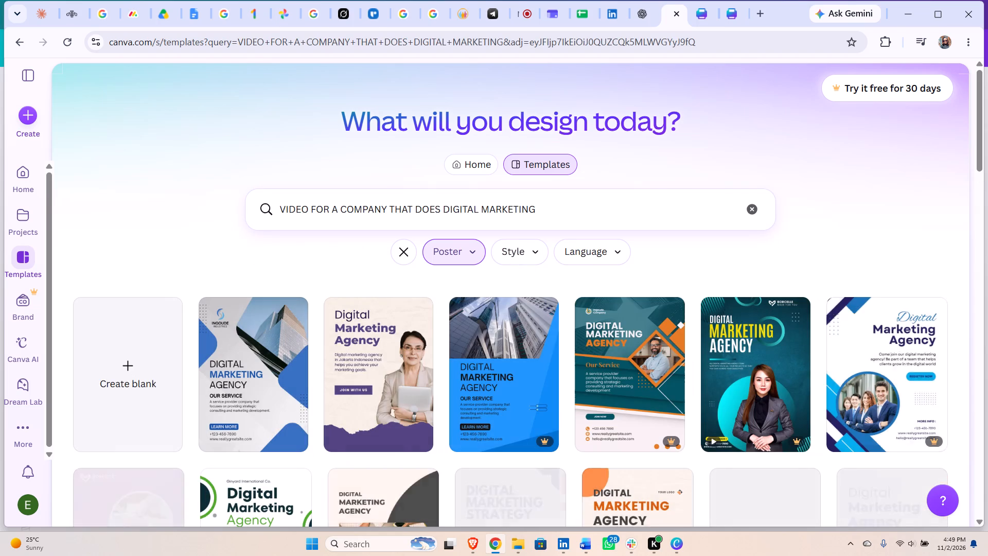
pyautogui.scroll(-4, 266, 361)
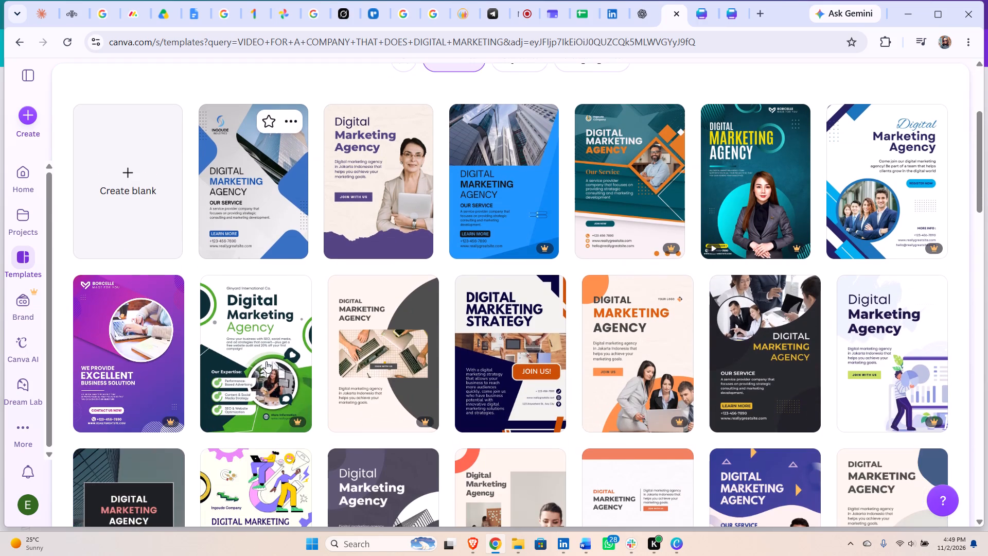
pyautogui.scroll(-5, 266, 361)
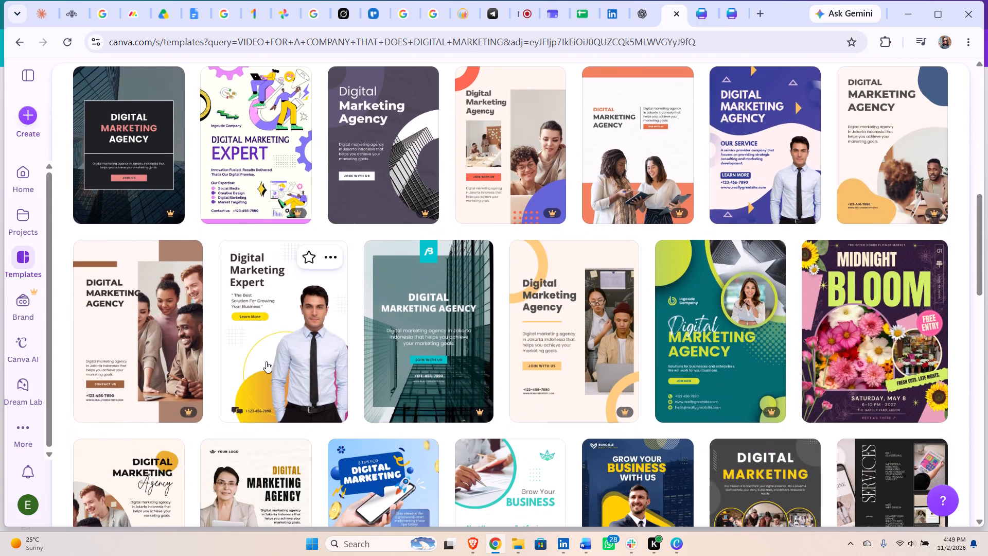
pyautogui.scroll(6, 266, 361)
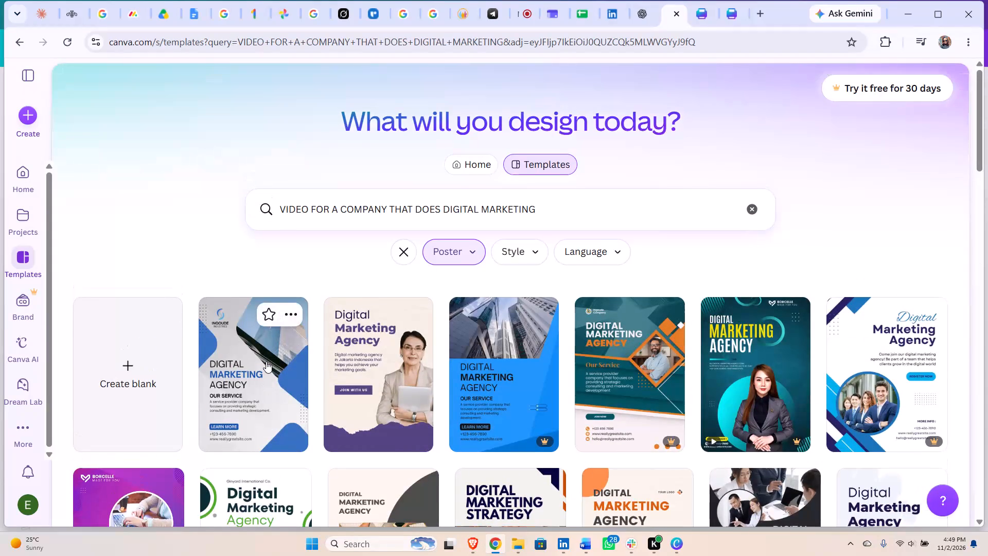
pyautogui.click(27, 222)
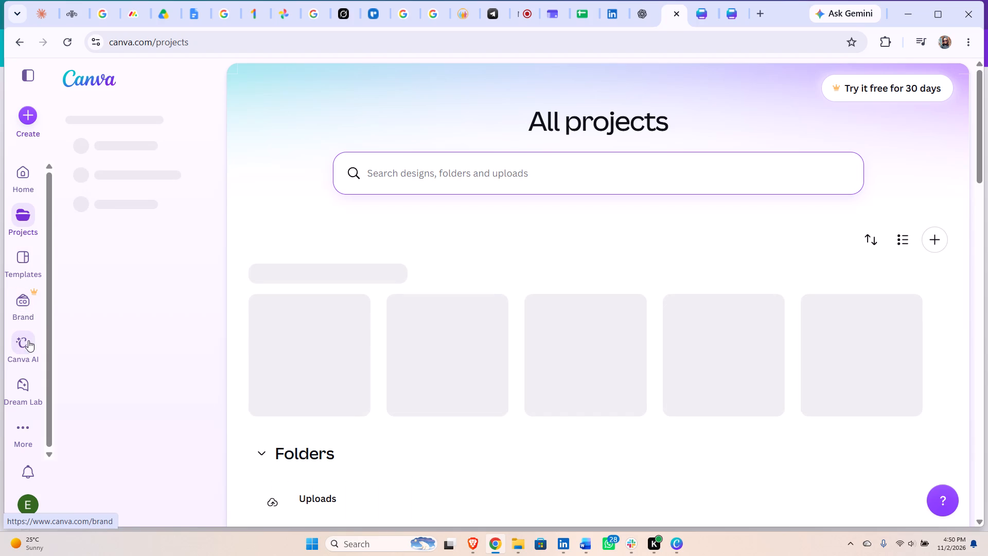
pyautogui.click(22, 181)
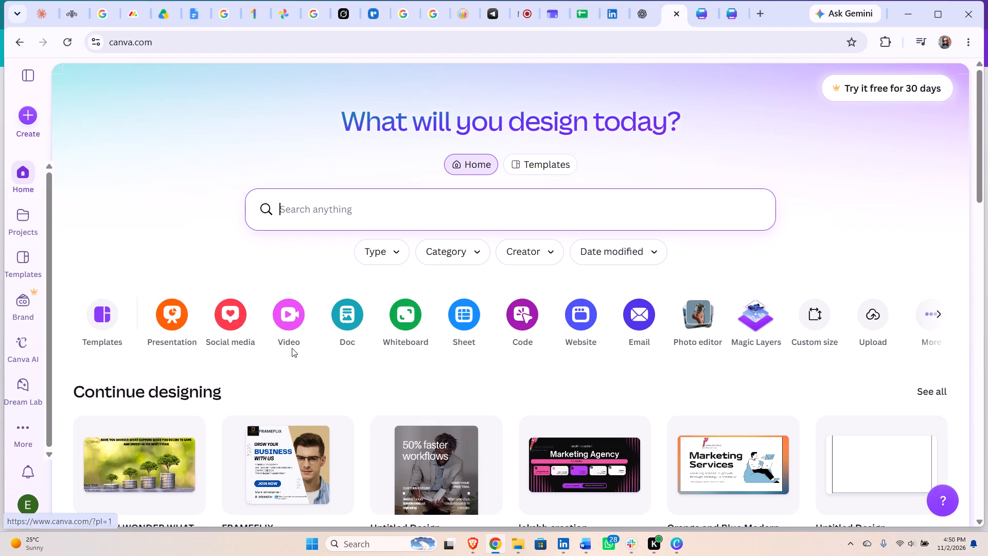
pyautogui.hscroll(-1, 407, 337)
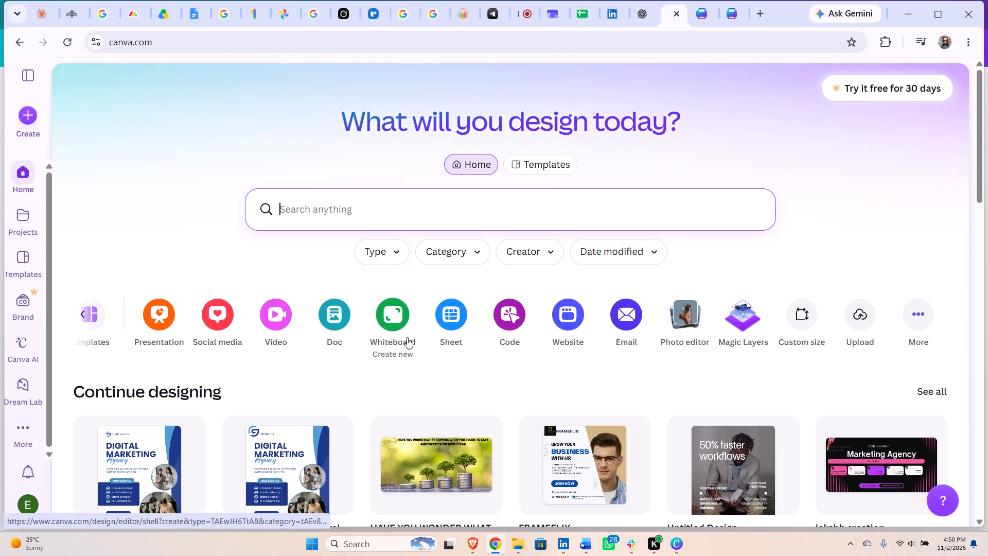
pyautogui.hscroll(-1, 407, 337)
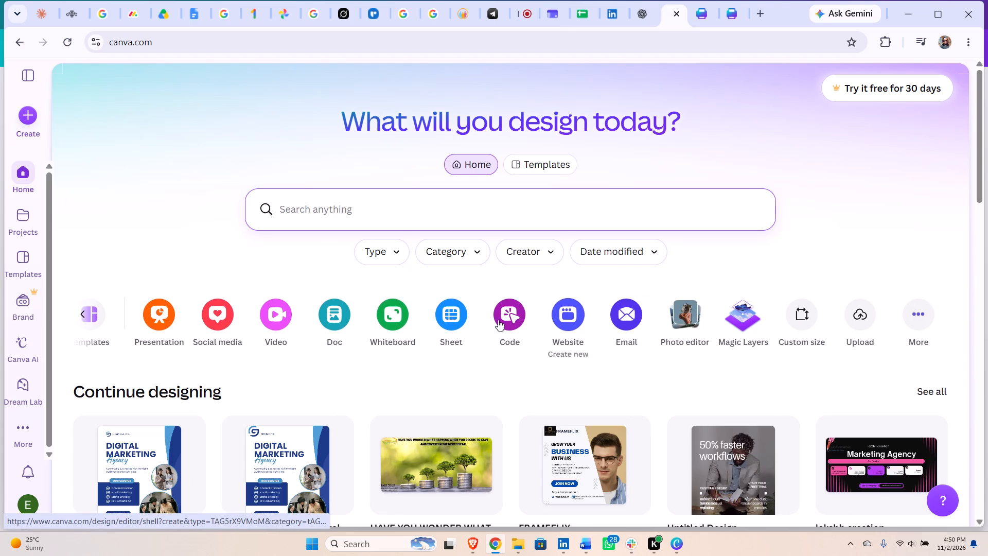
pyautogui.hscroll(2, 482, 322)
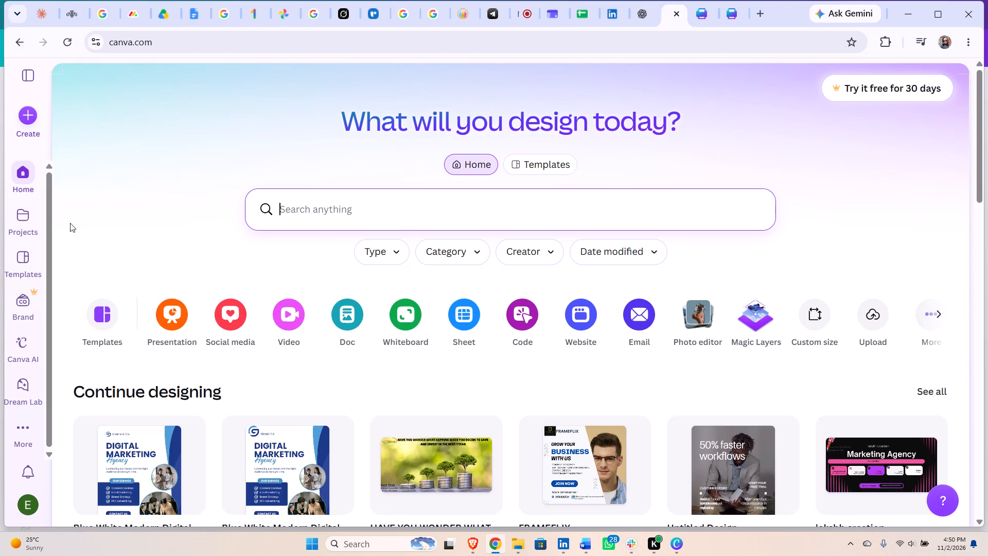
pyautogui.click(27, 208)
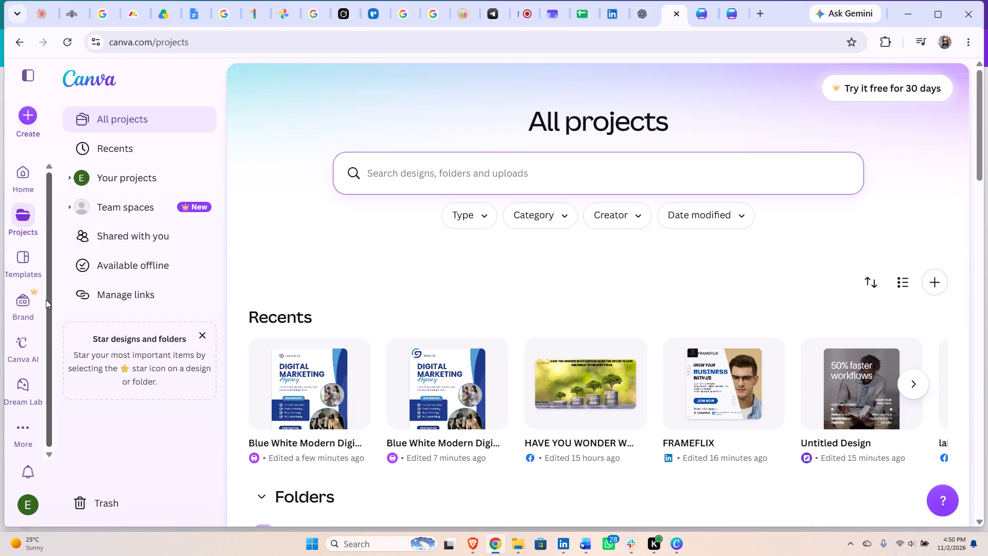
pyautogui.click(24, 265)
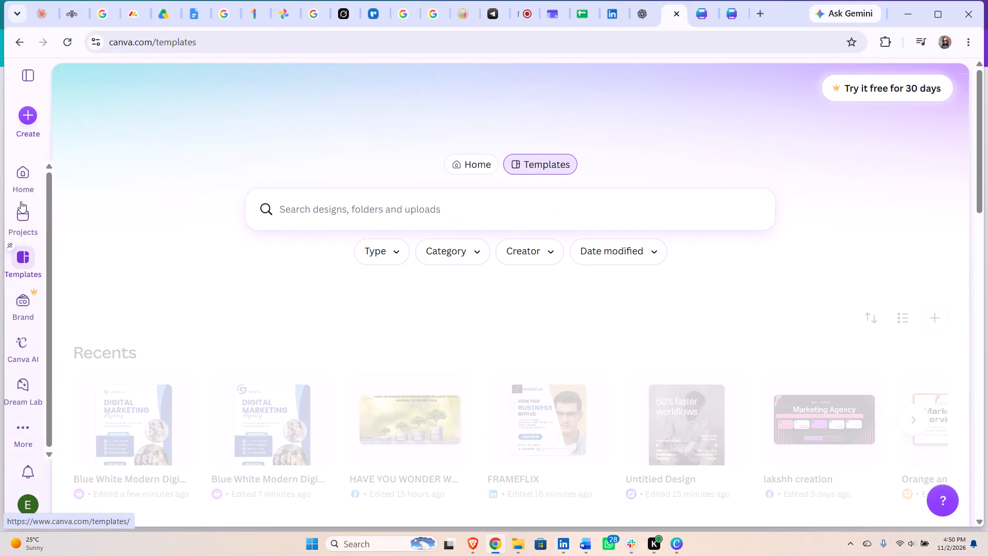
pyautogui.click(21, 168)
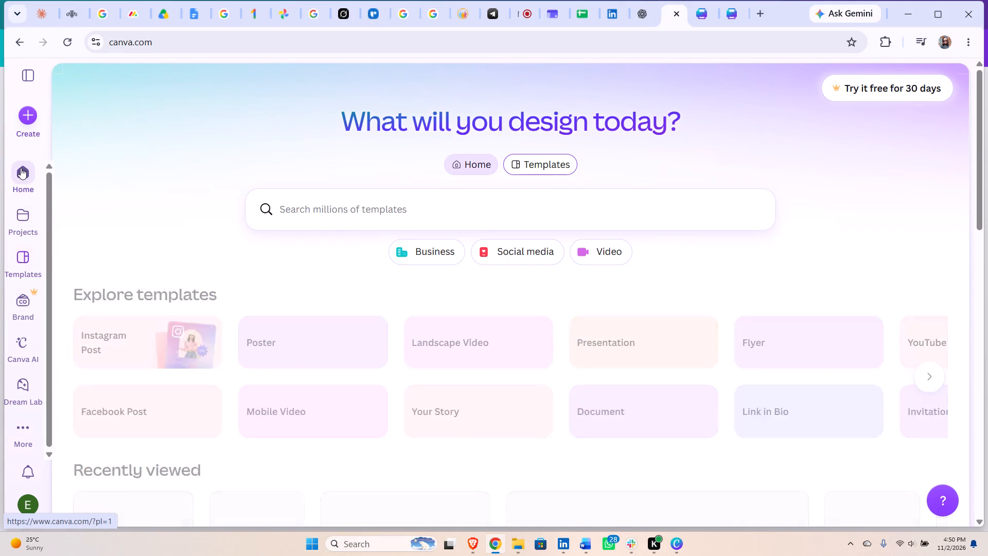
# Open the templates gallery and examine the "Recently viewed" and "Inspired by your designs" rows for a suitable marketing template.
pyautogui.click(24, 251)
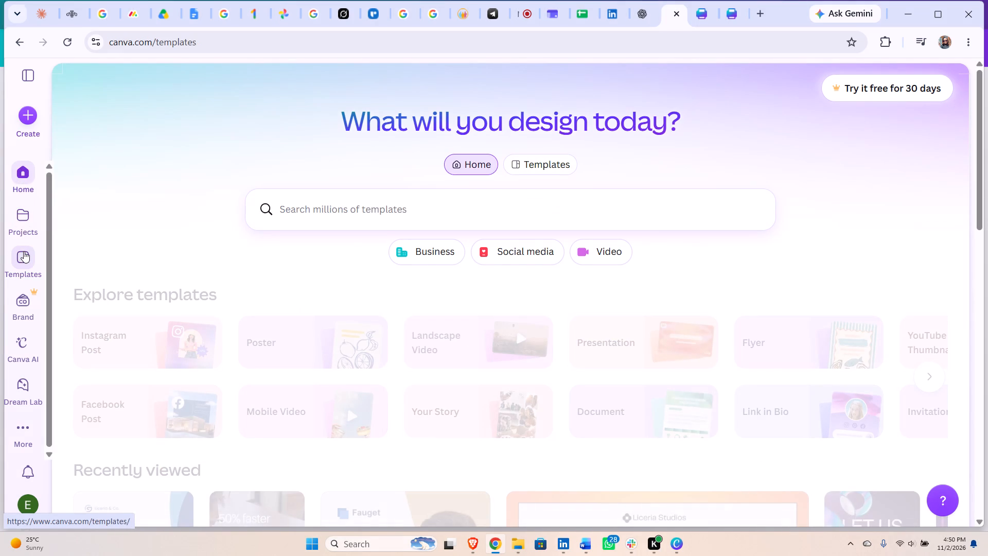
pyautogui.scroll(-3, 212, 264)
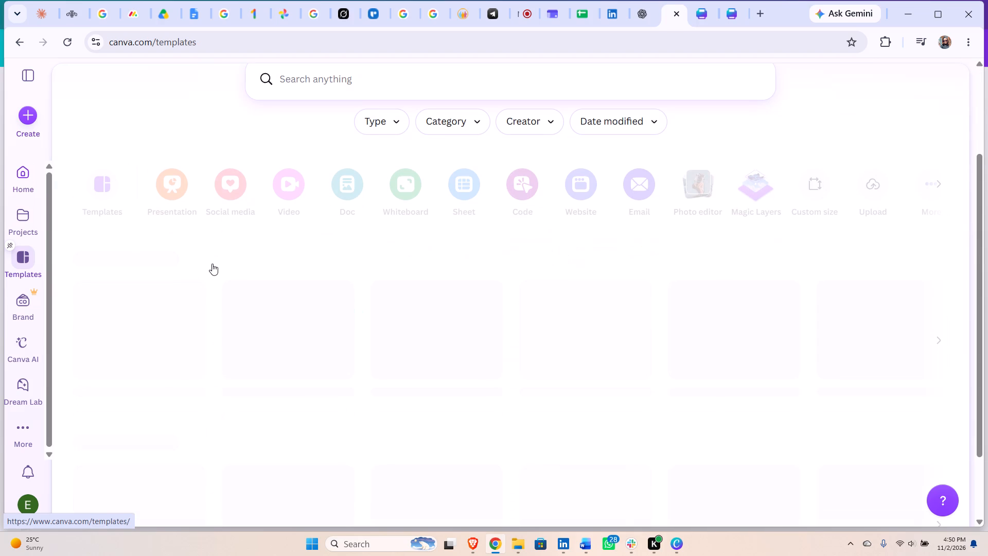
pyautogui.scroll(-2, 212, 264)
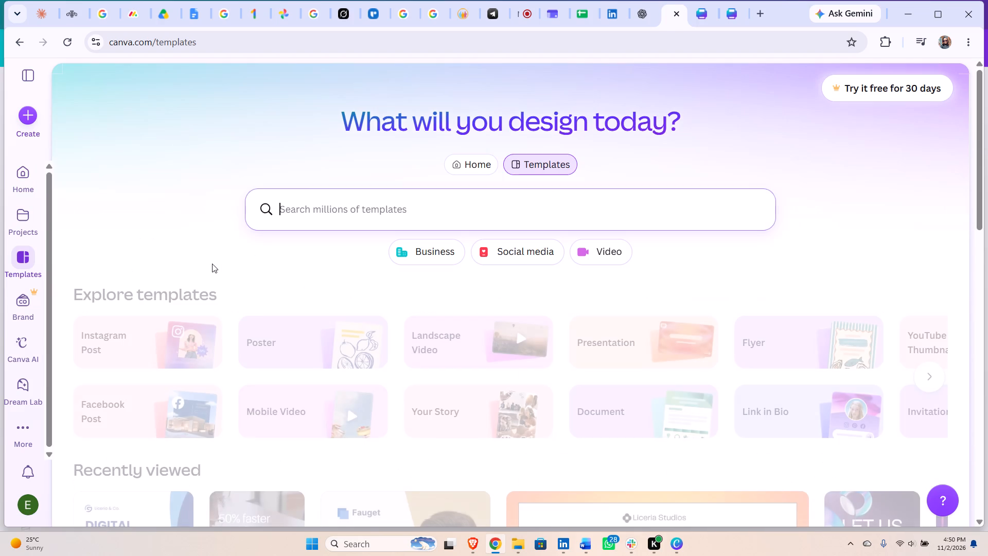
pyautogui.scroll(-5, 212, 264)
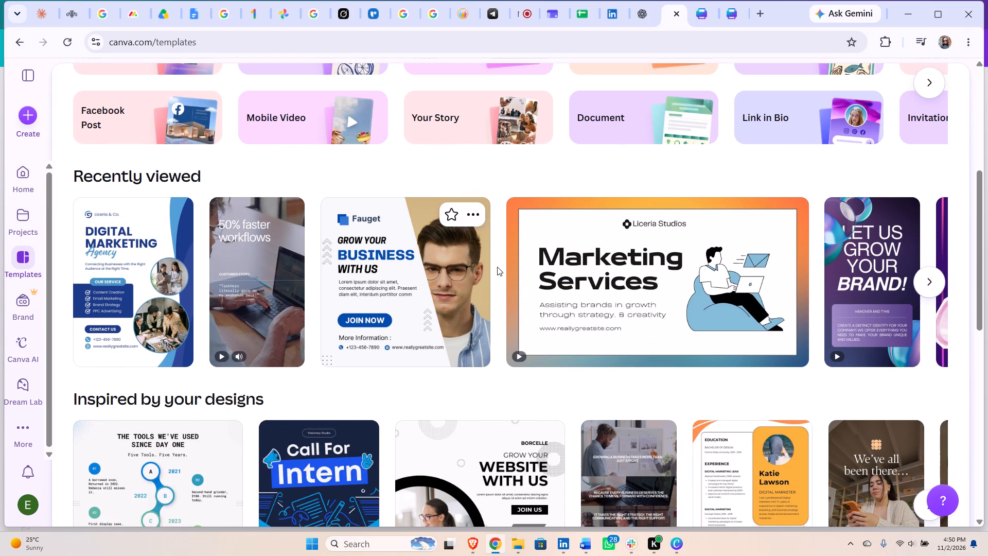
pyautogui.scroll(-1, 497, 267)
pyautogui.hscroll(-1, 497, 267)
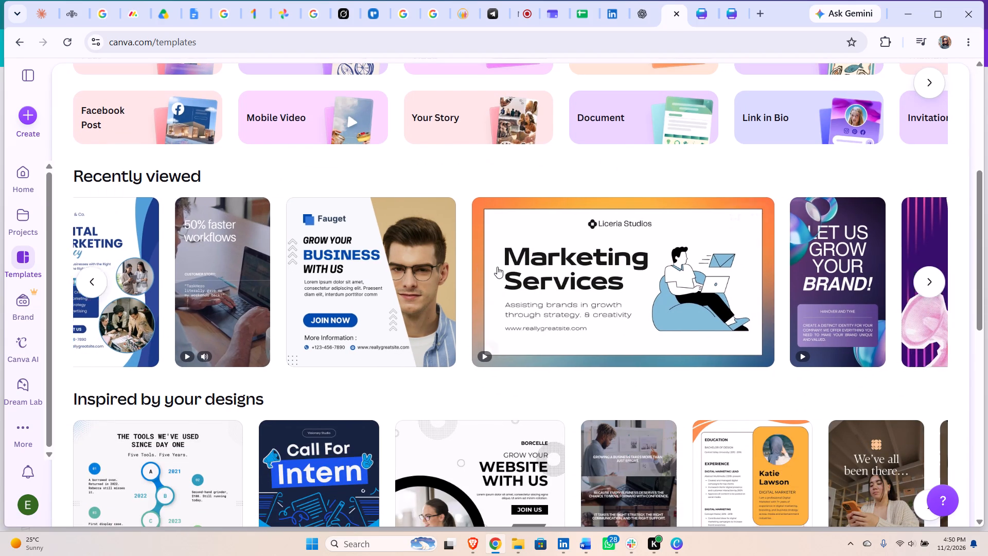
pyautogui.hscroll(-3, 497, 267)
pyautogui.scroll(-4, 497, 267)
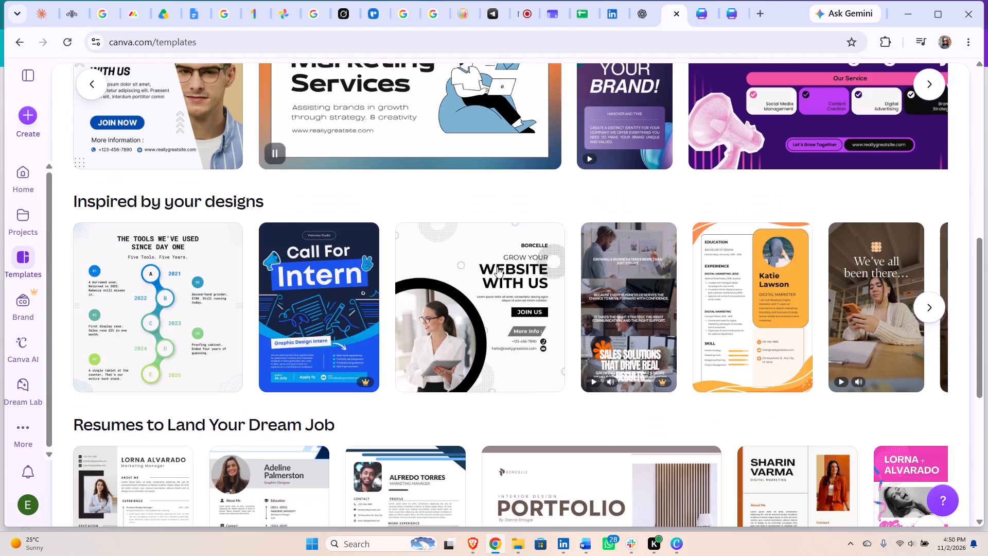
pyautogui.scroll(-1, 497, 267)
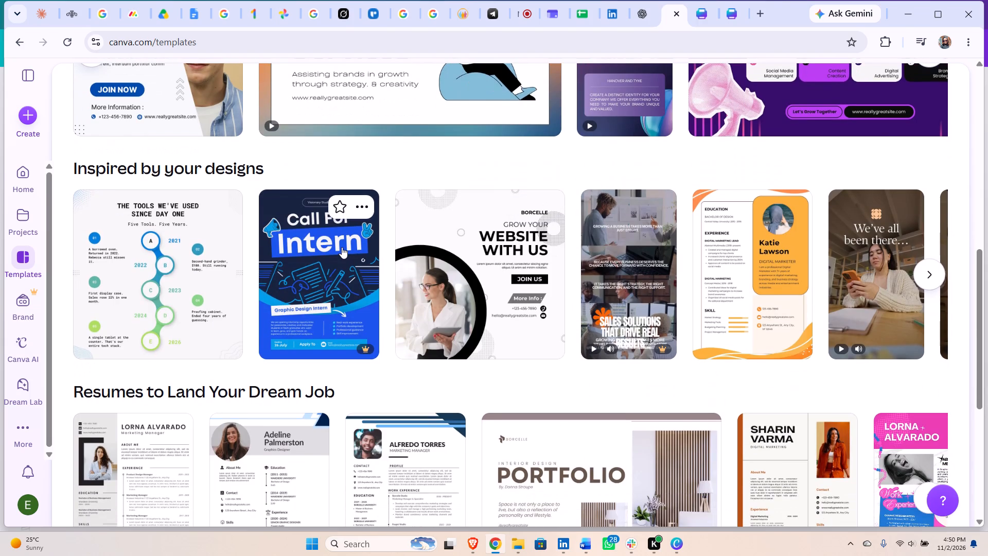
pyautogui.scroll(-3, 421, 288)
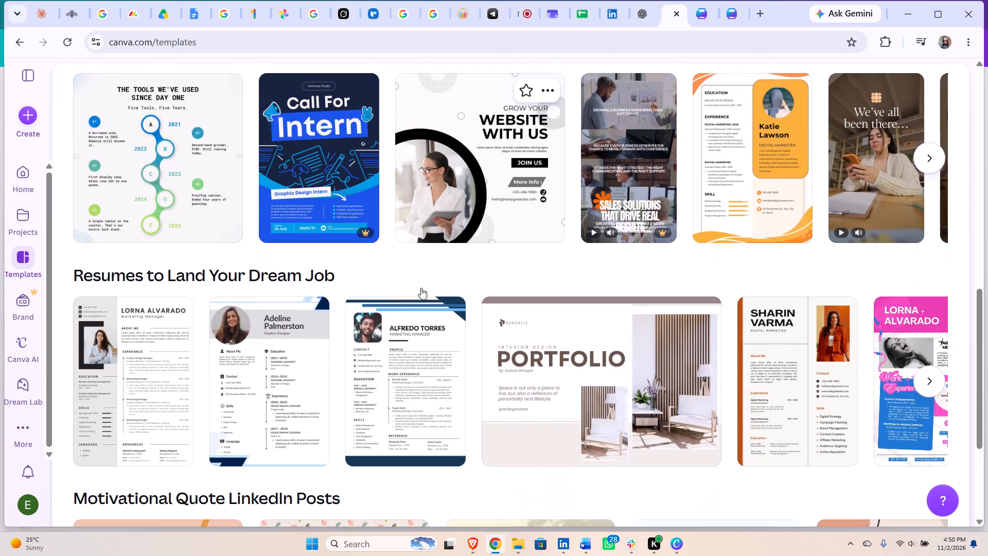
pyautogui.scroll(-2, 421, 288)
pyautogui.scroll(3, 421, 288)
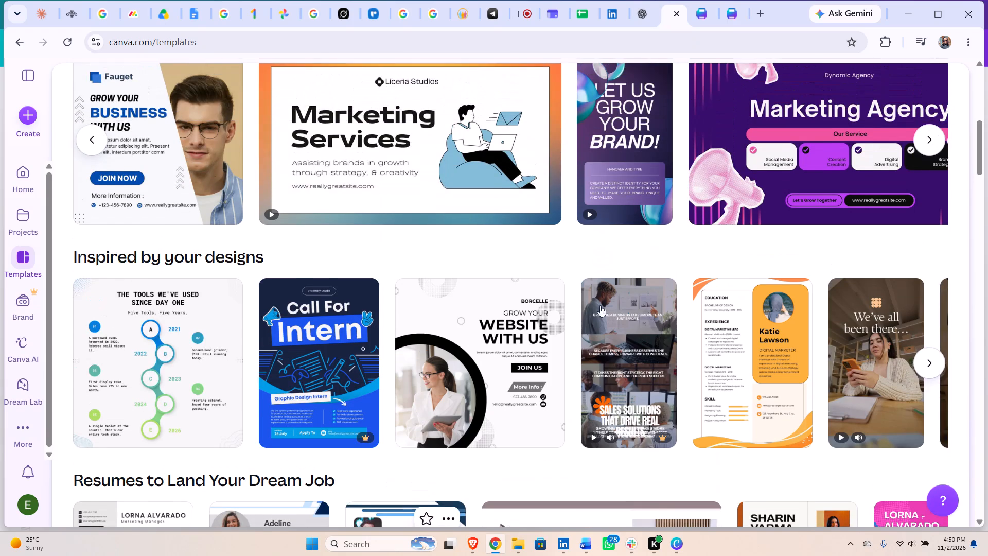
pyautogui.hscroll(-3, 828, 366)
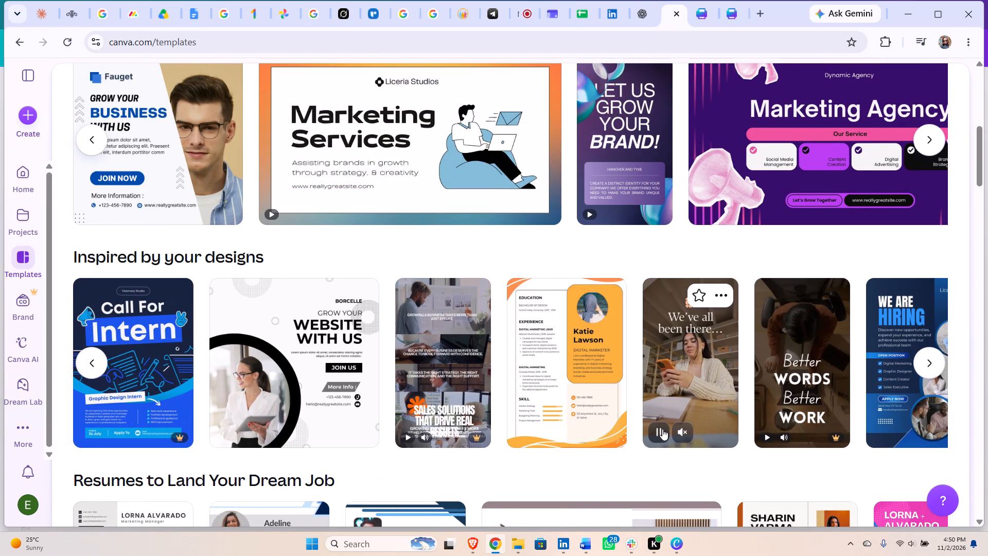
# Browse the themed template rows, from resumes and motivational LinkedIn posts through Instagram posts and presentations to portfolio documents.
pyautogui.scroll(-5, 675, 376)
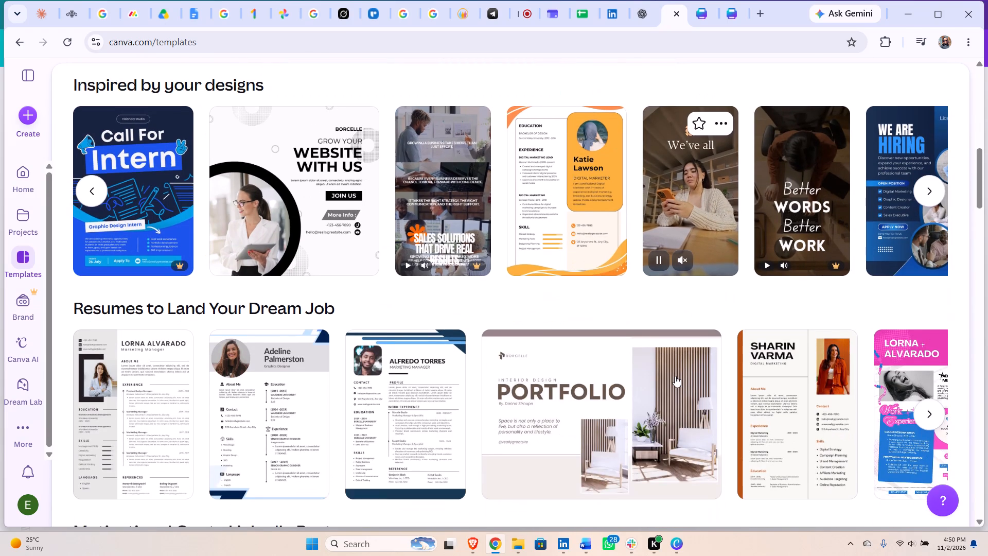
pyautogui.scroll(-2, 675, 376)
pyautogui.scroll(-4, 556, 355)
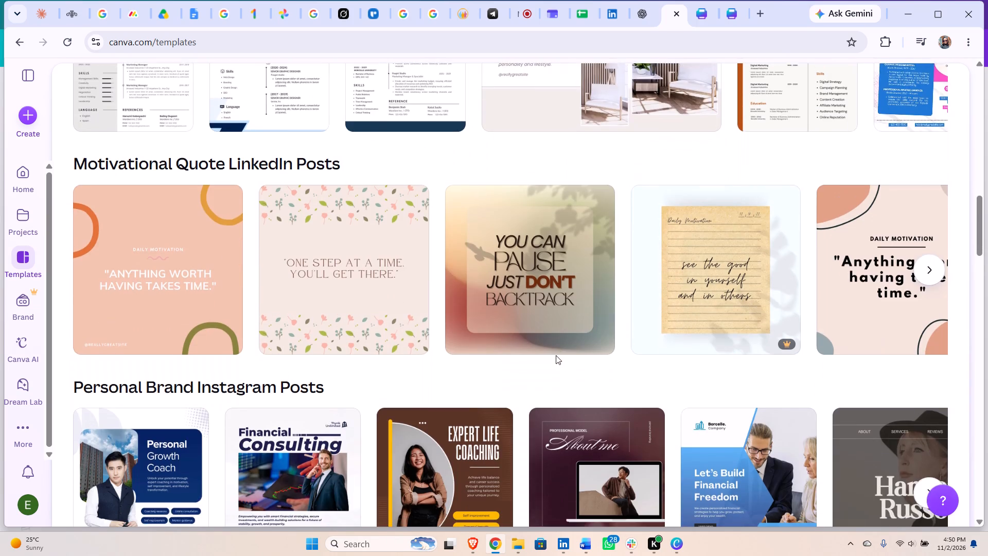
pyautogui.scroll(-7, 556, 355)
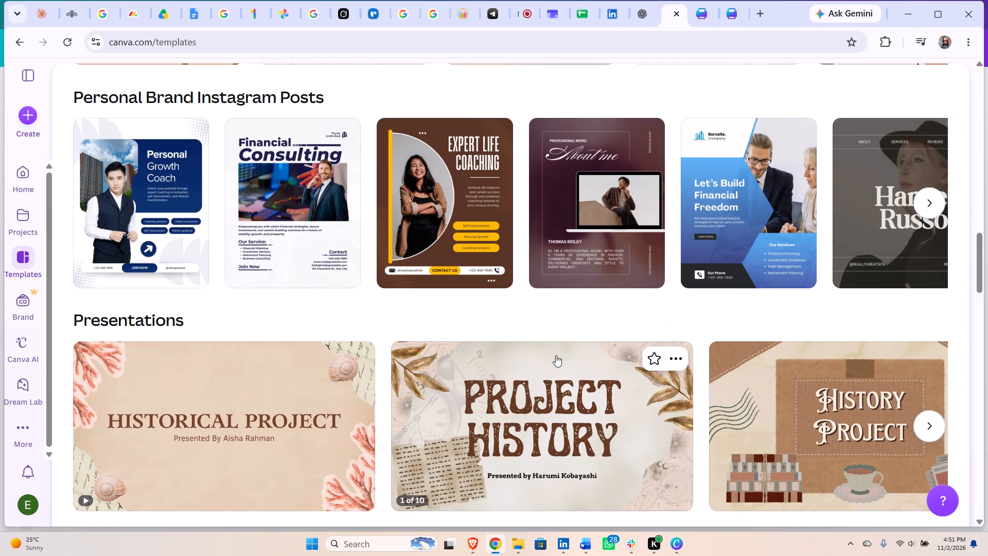
pyautogui.scroll(-7, 556, 355)
pyautogui.scroll(1, 556, 355)
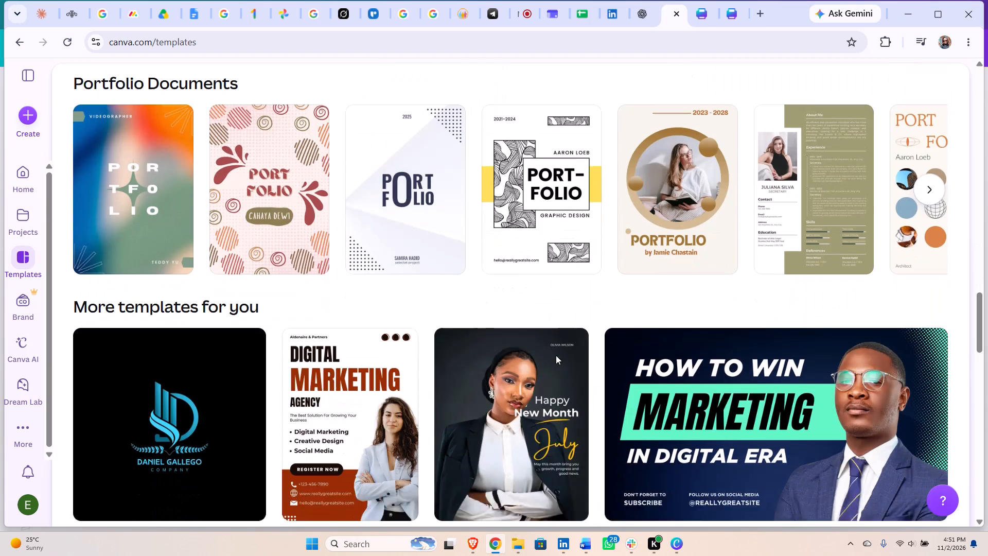
pyautogui.scroll(4, 556, 355)
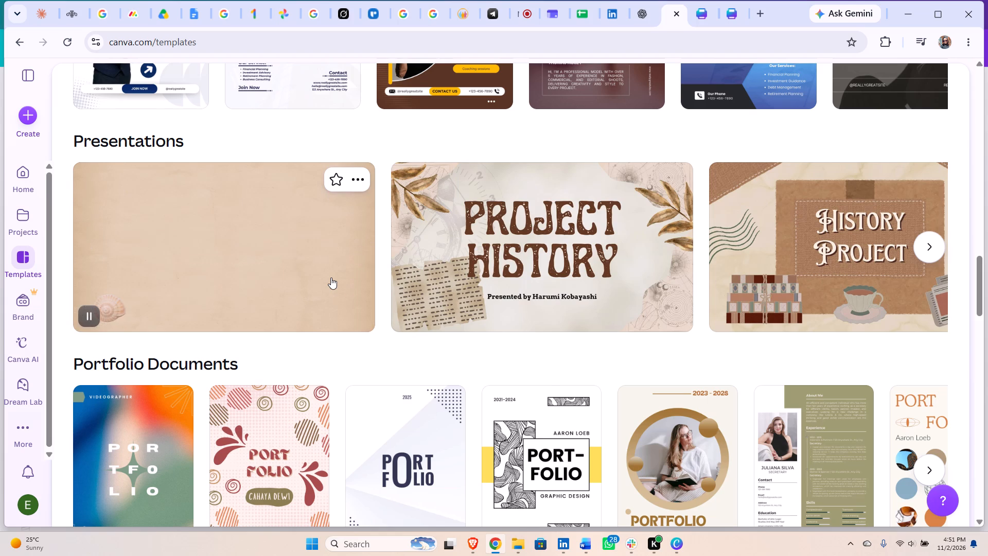
# Browse the "More templates for you" section for a digital marketing template, down to the end of the gallery.
pyautogui.scroll(-8, 331, 277)
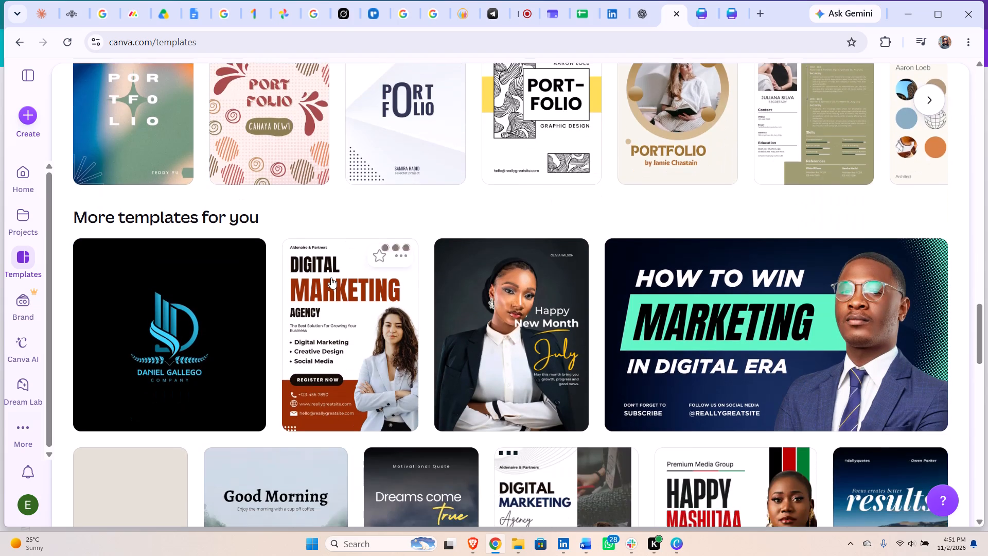
pyautogui.scroll(-4, 331, 277)
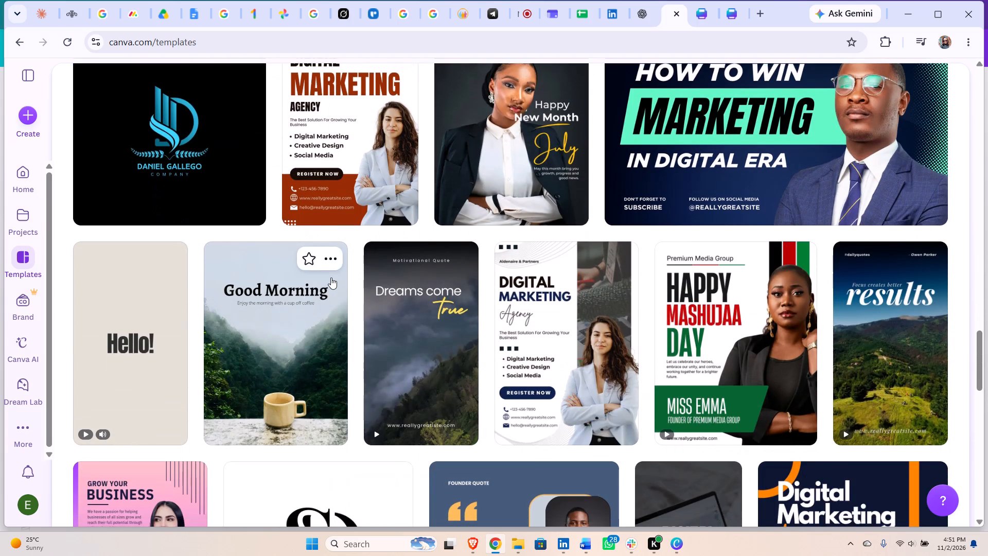
pyautogui.scroll(-3, 331, 277)
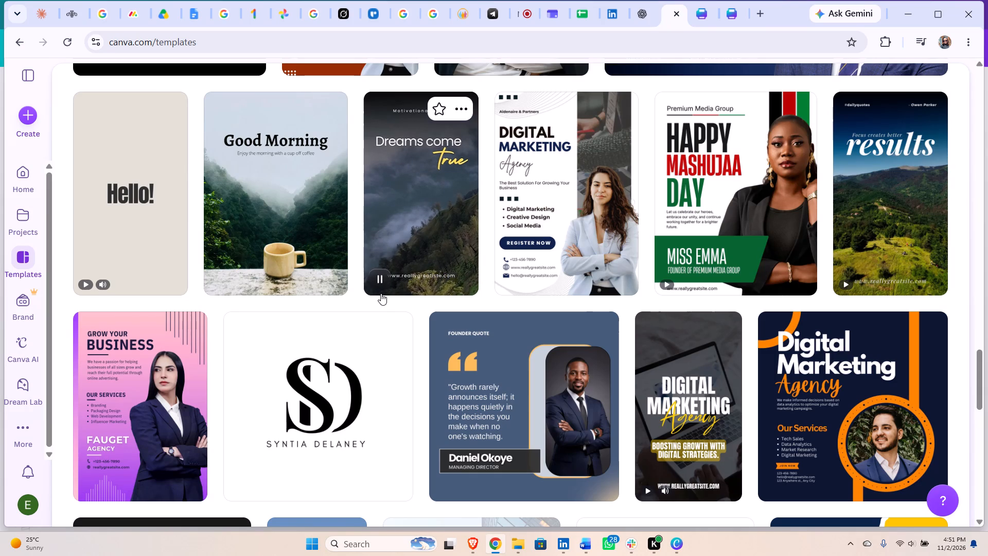
pyautogui.scroll(-1, 381, 293)
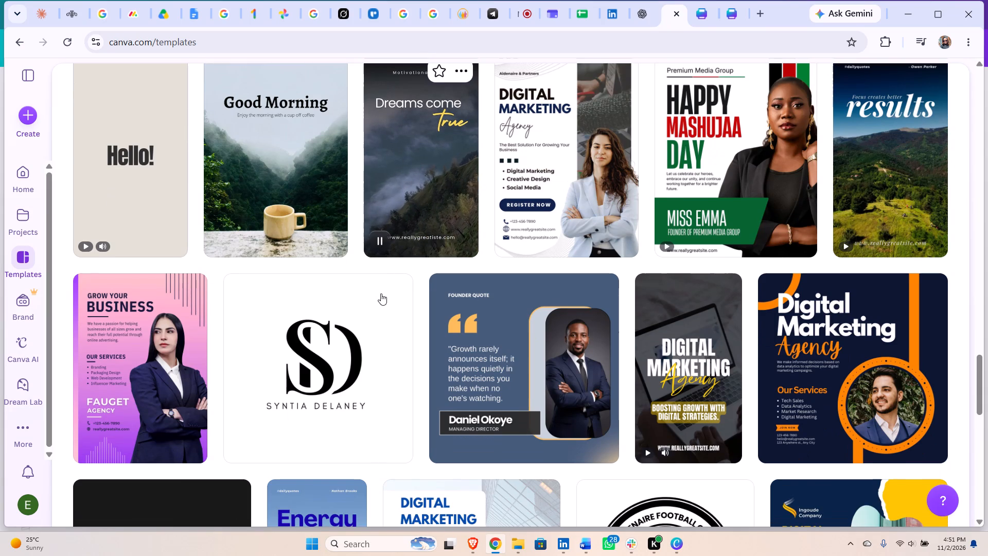
pyautogui.scroll(-2, 631, 326)
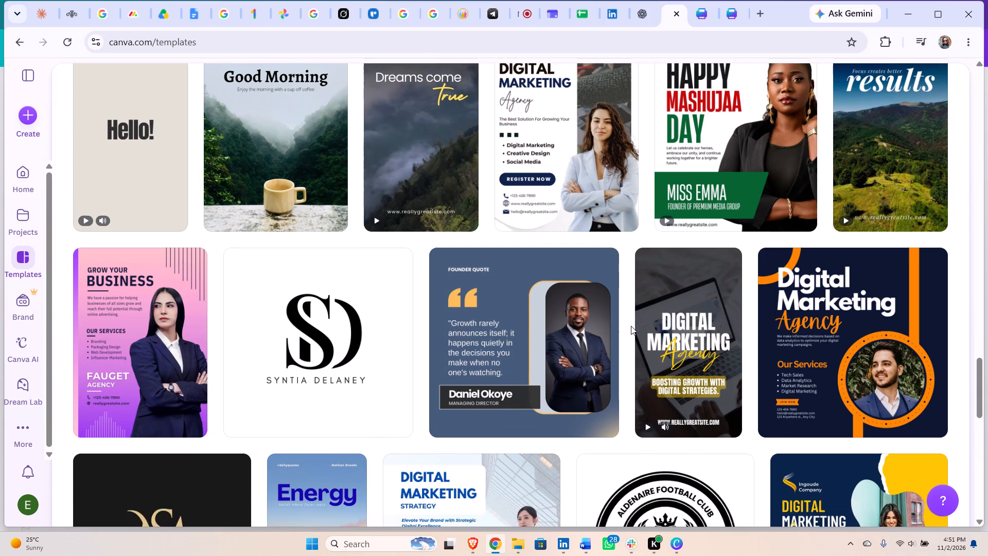
pyautogui.scroll(-6, 631, 326)
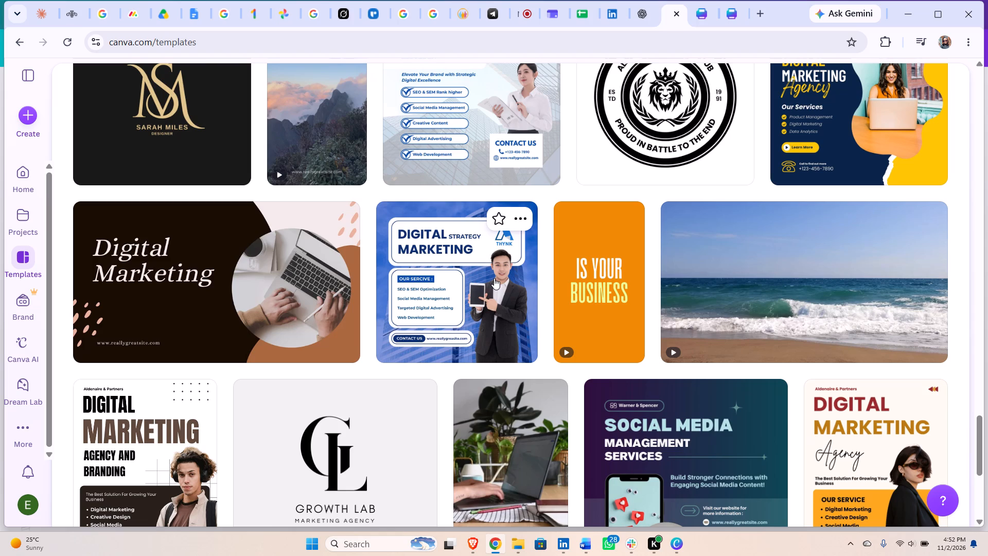
pyautogui.scroll(-7, 987, 397)
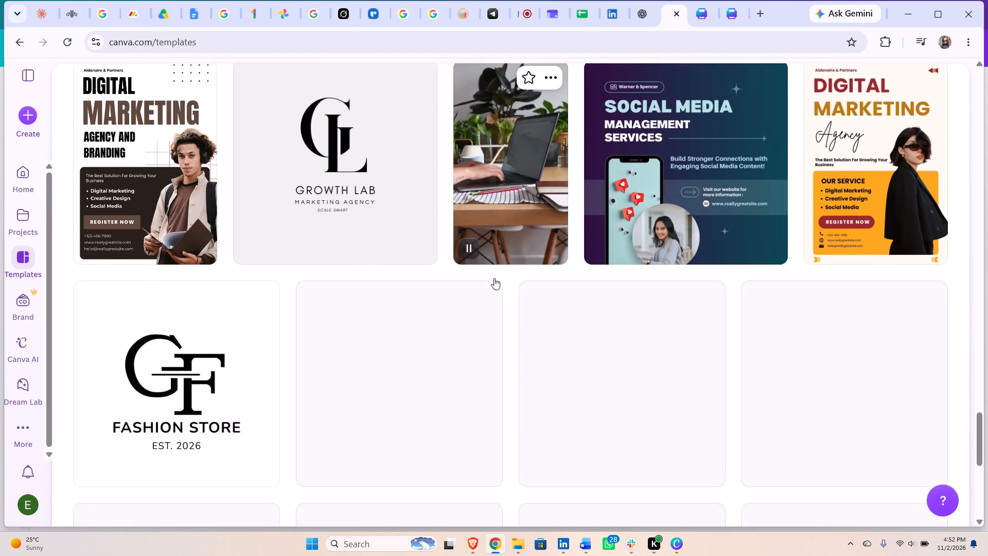
pyautogui.scroll(-6, 987, 397)
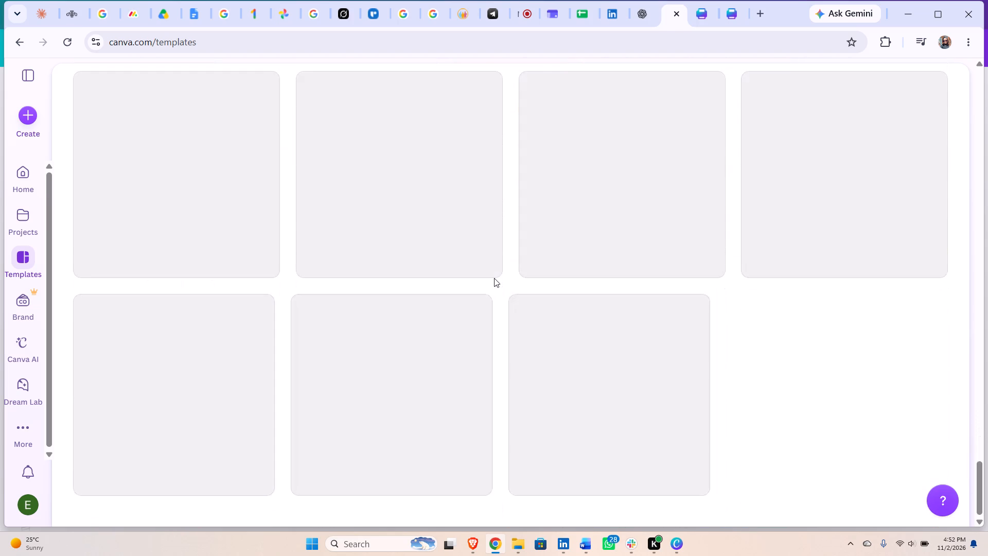
# Look back through the "More templates for you" section for a digital marketing template, up to the start of the section.
pyautogui.scroll(5, 987, 397)
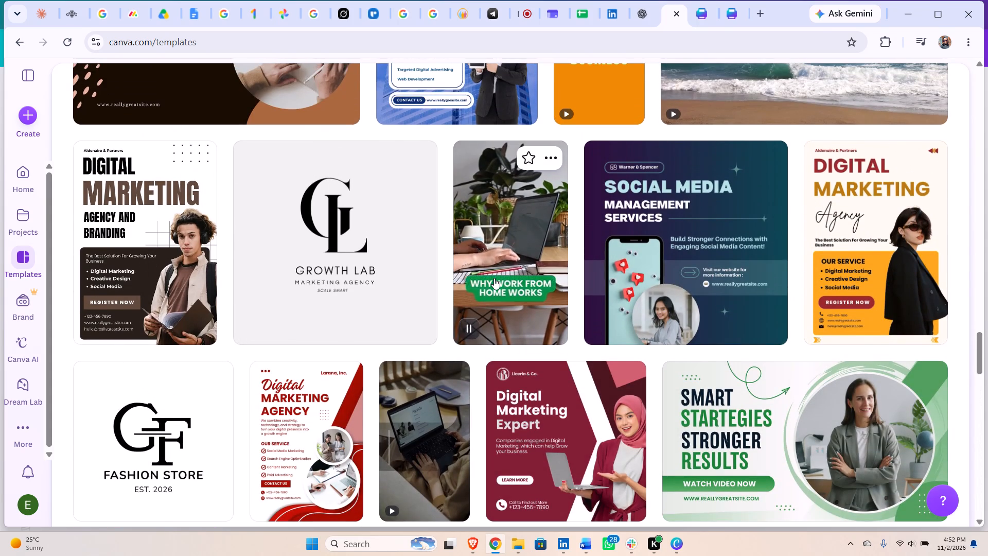
pyautogui.scroll(5, 987, 397)
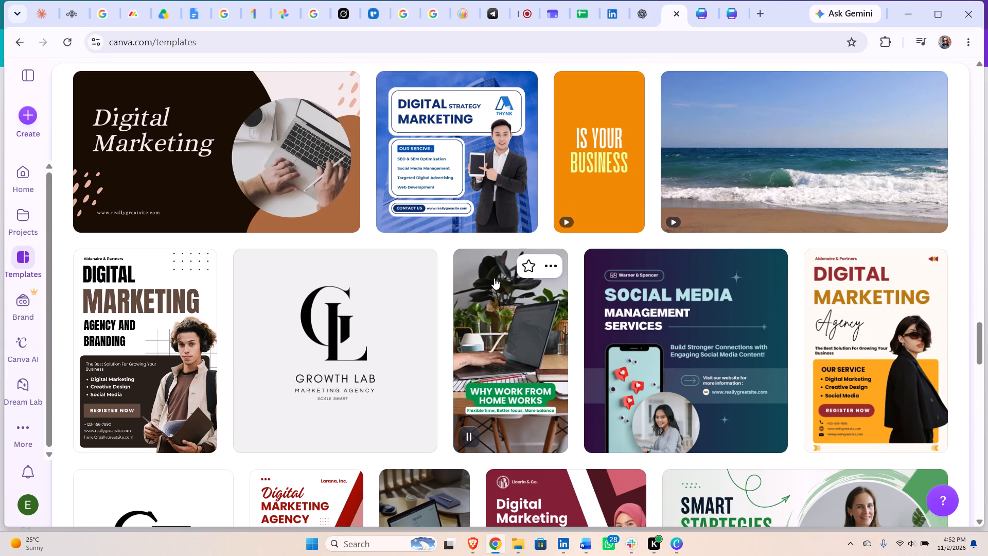
pyautogui.scroll(7, 987, 397)
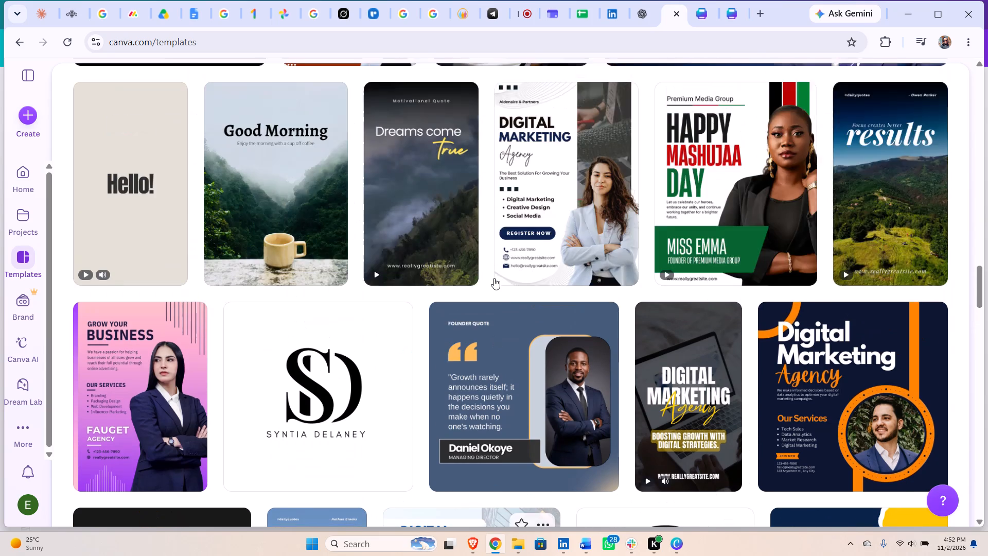
pyautogui.scroll(1, 494, 278)
pyautogui.scroll(6, 987, 397)
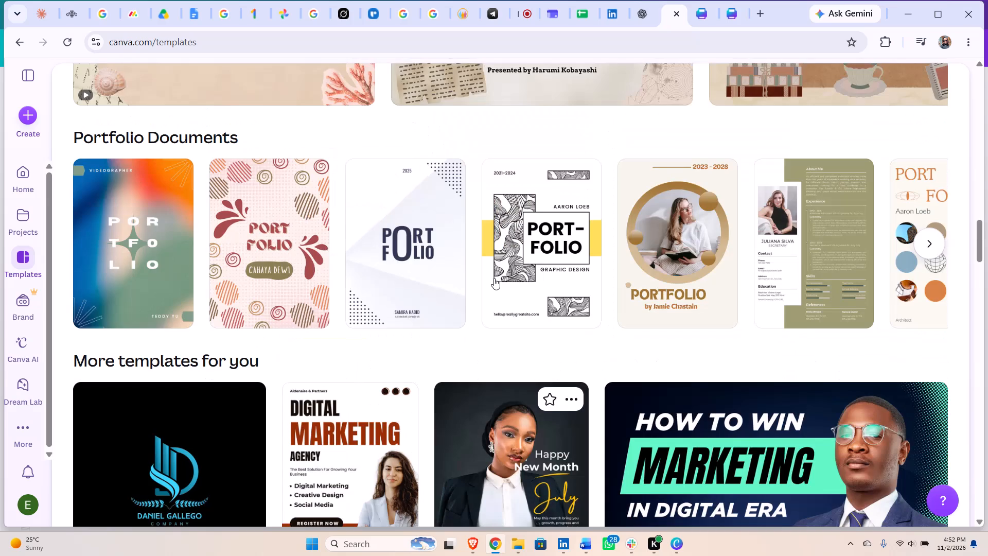
# Examine further templates in the "Presentations" and "Personal Brand Instagram Posts" rows.
pyautogui.scroll(5, 987, 397)
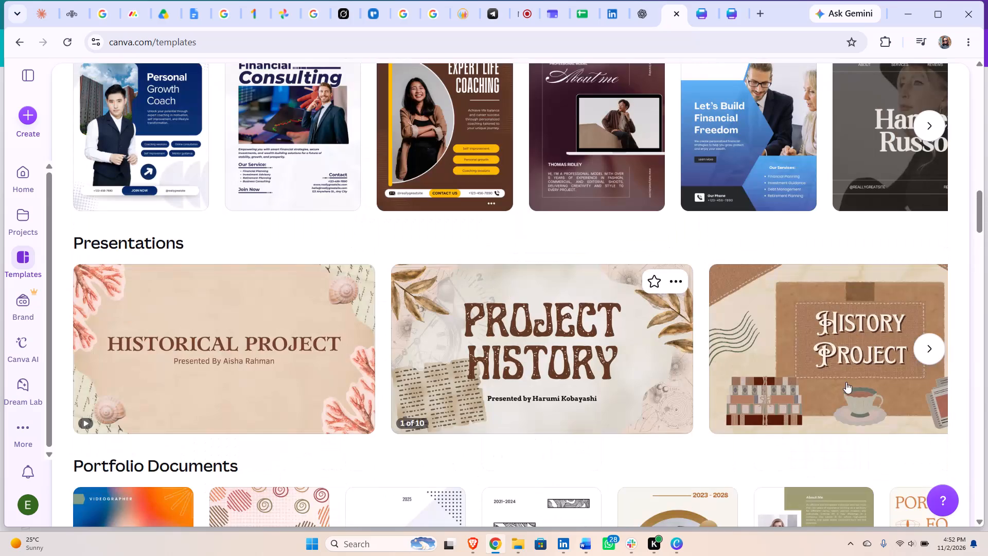
pyautogui.click(933, 344)
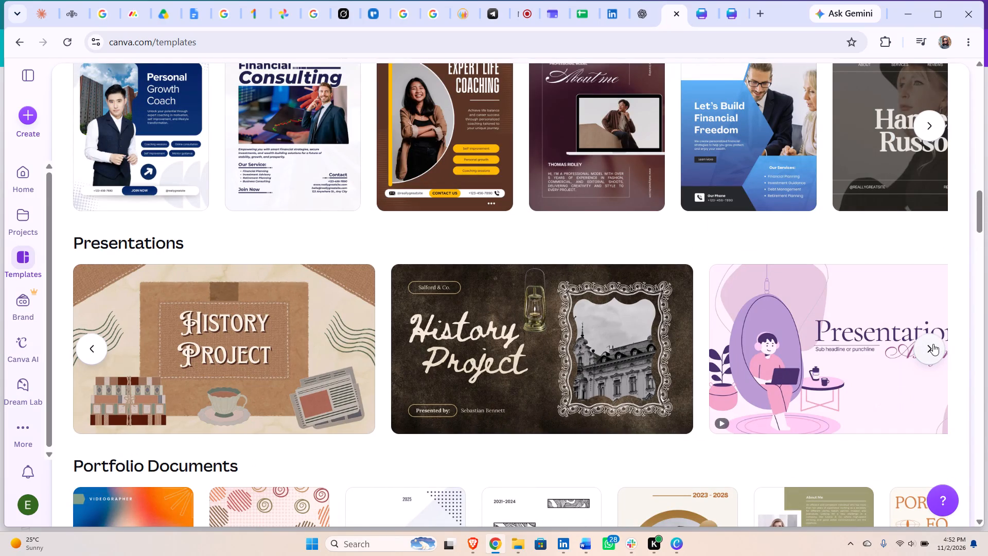
pyautogui.scroll(2, 841, 321)
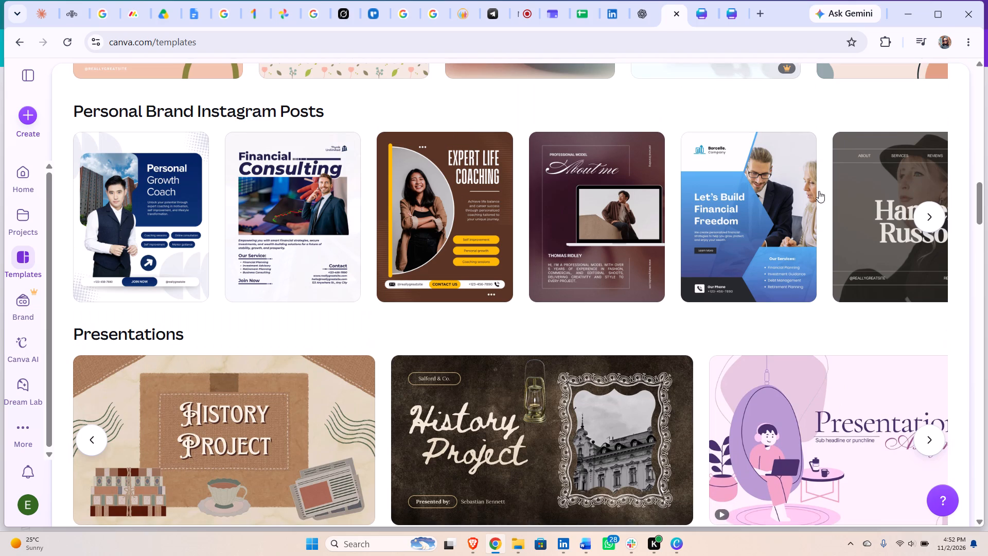
pyautogui.click(921, 208)
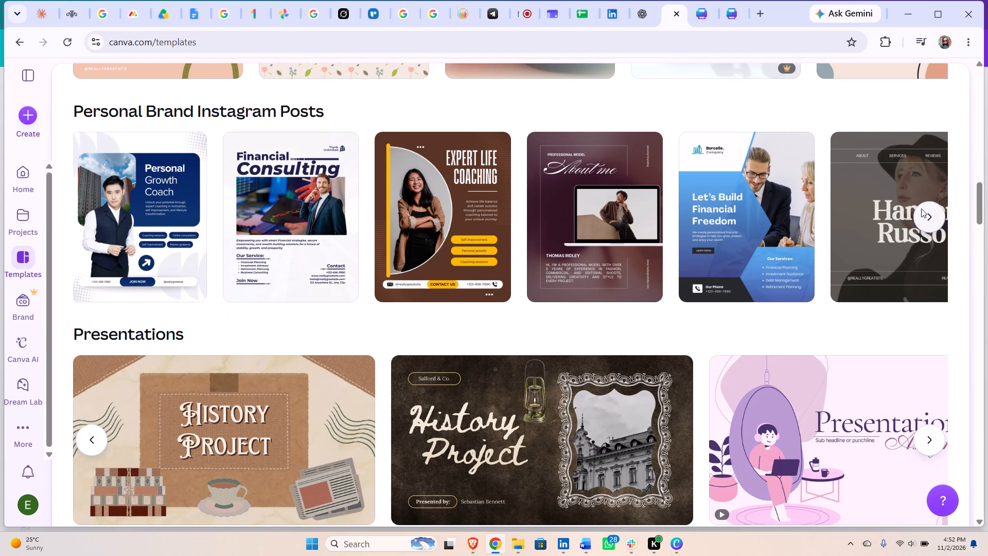
# Return to the "Inspired by your designs" row and examine its remaining templates through to the end of the row.
pyautogui.scroll(3, 921, 208)
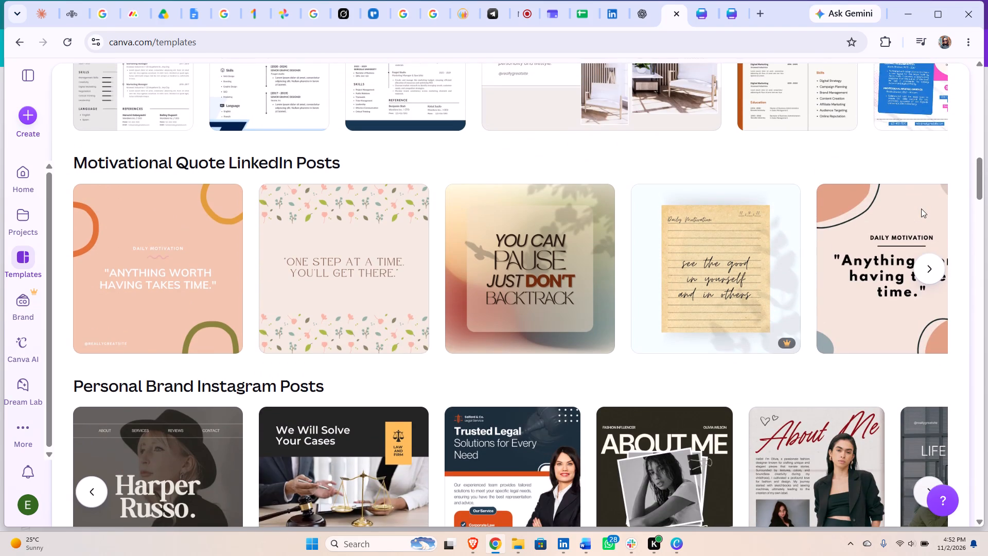
pyautogui.scroll(5, 921, 208)
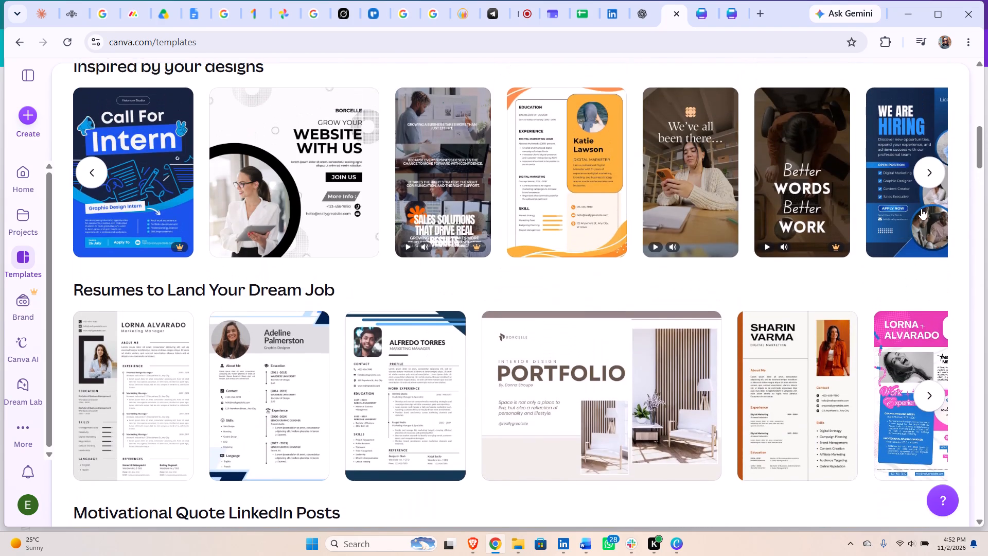
pyautogui.scroll(2, 921, 208)
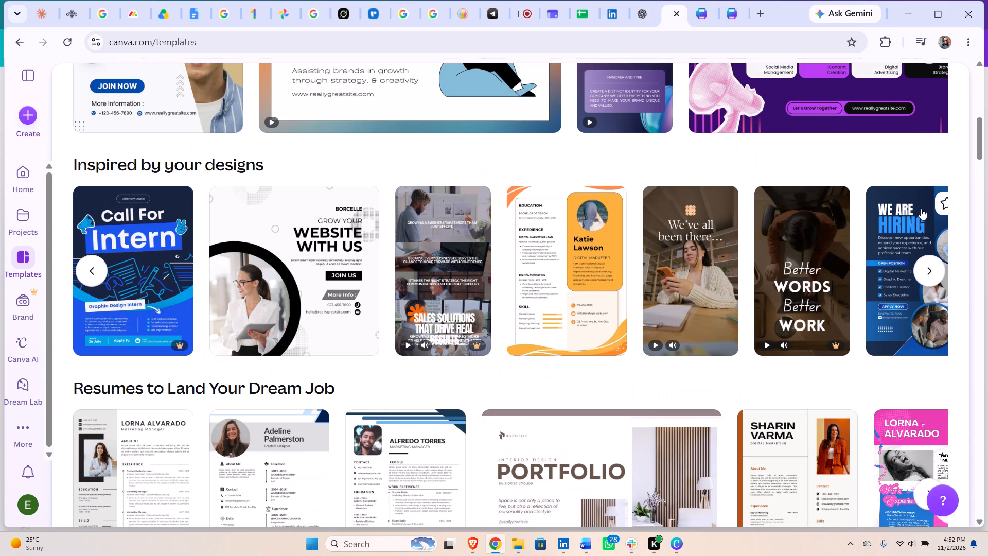
pyautogui.click(936, 269)
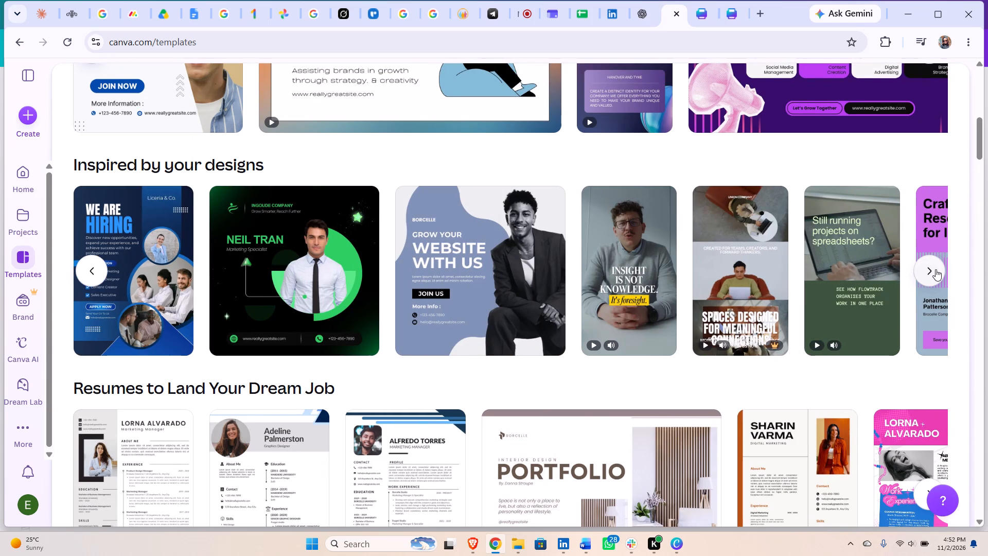
pyautogui.click(936, 269)
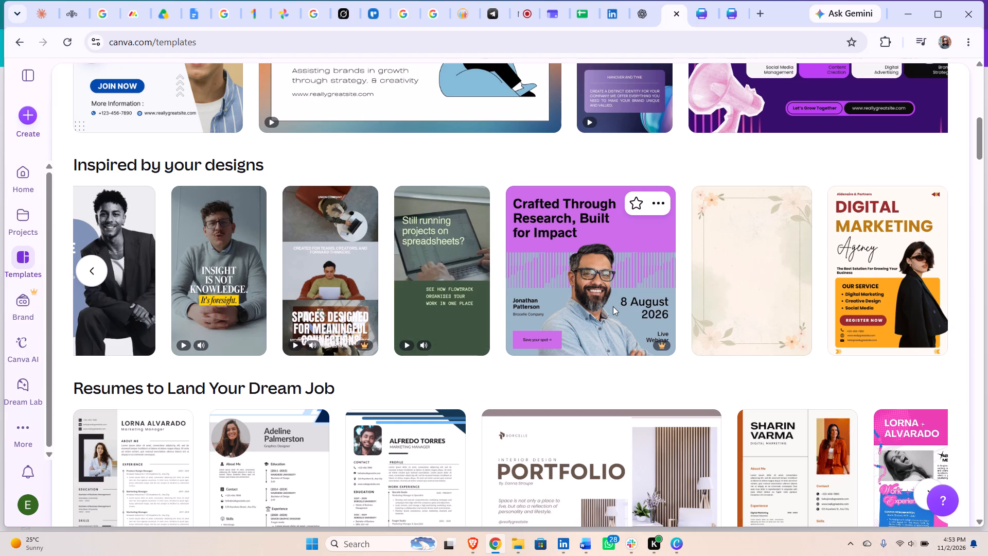
# Look through "More templates for you" again and open the preview of the Orange and Green Modern Simple Business Services Advertising Mobile Video.
pyautogui.scroll(-8, 613, 306)
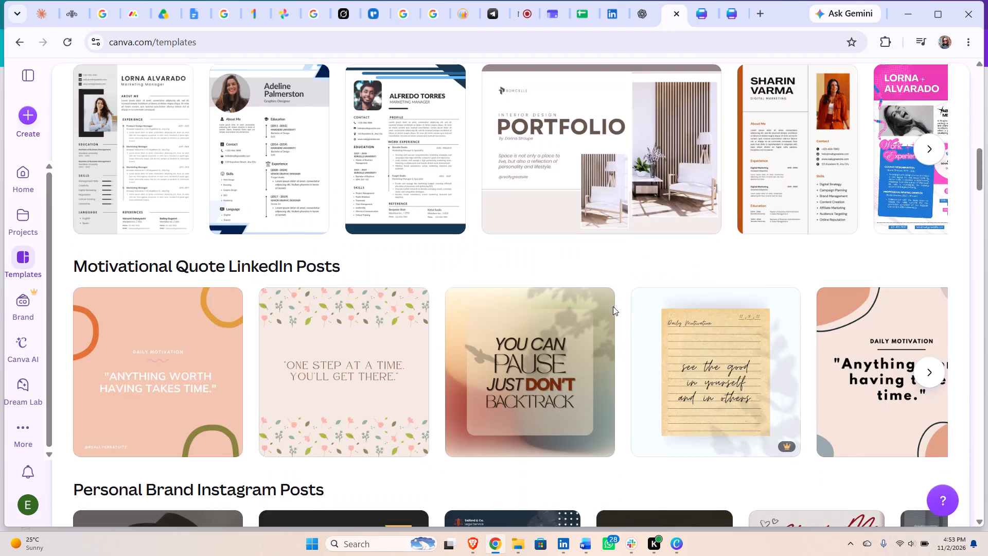
pyautogui.scroll(-6, 613, 306)
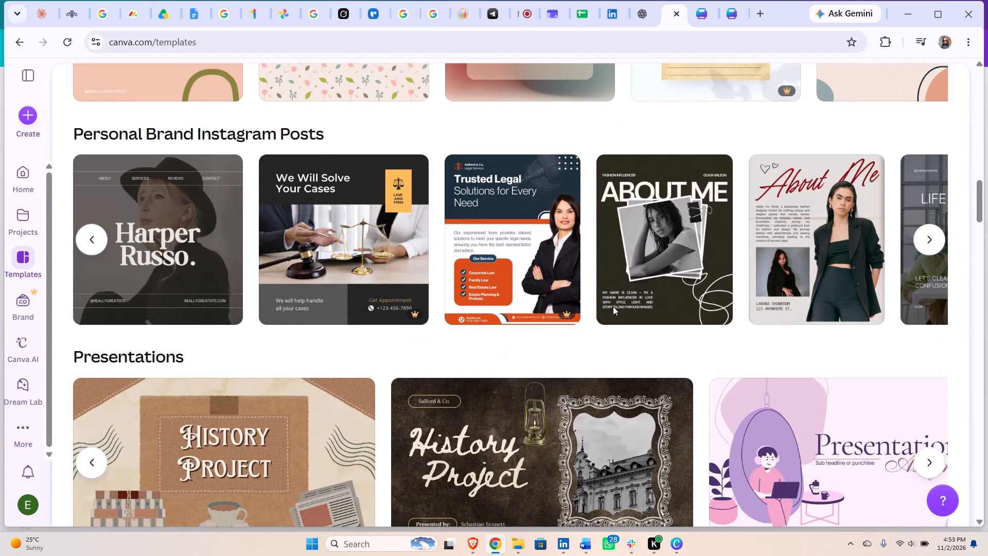
pyautogui.scroll(-3, 613, 306)
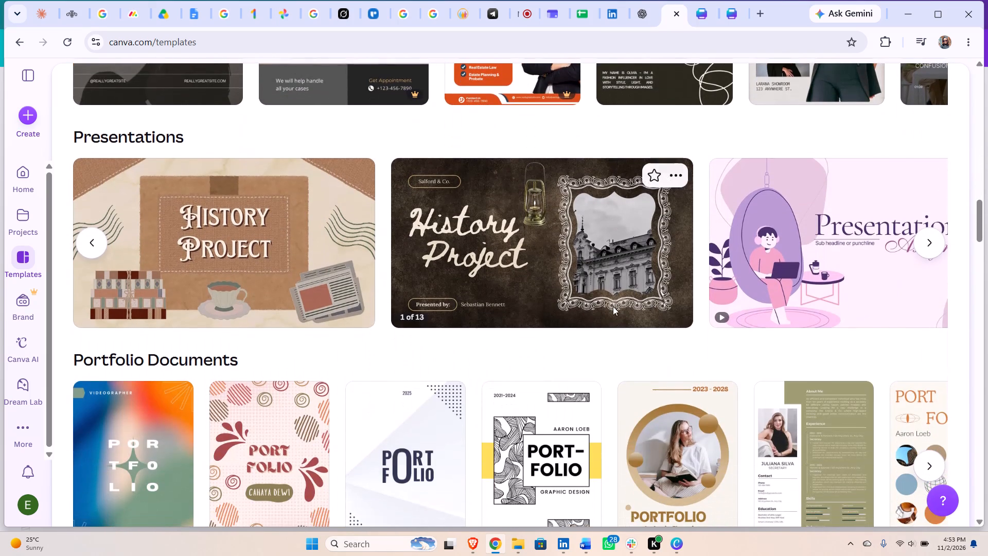
pyautogui.scroll(-9, 613, 306)
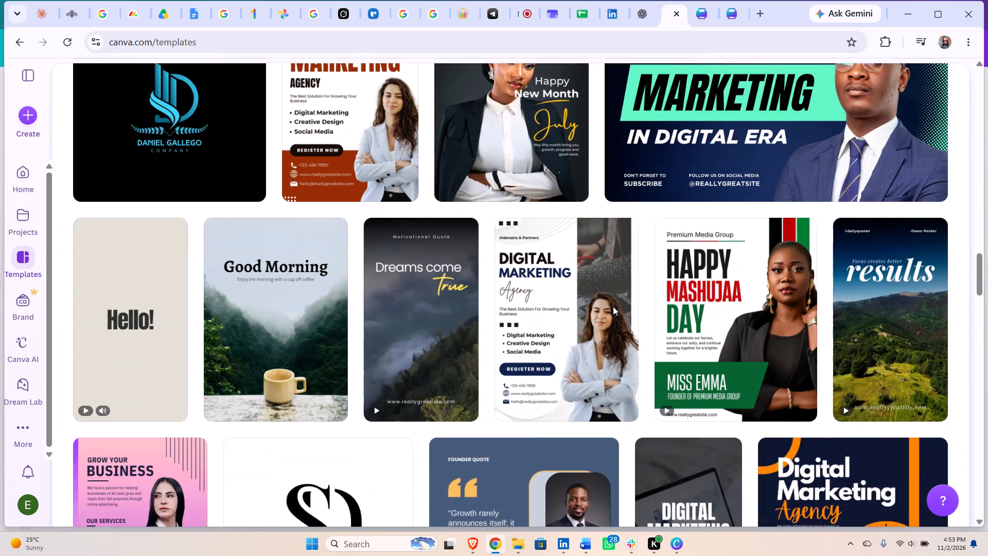
pyautogui.scroll(-6, 613, 306)
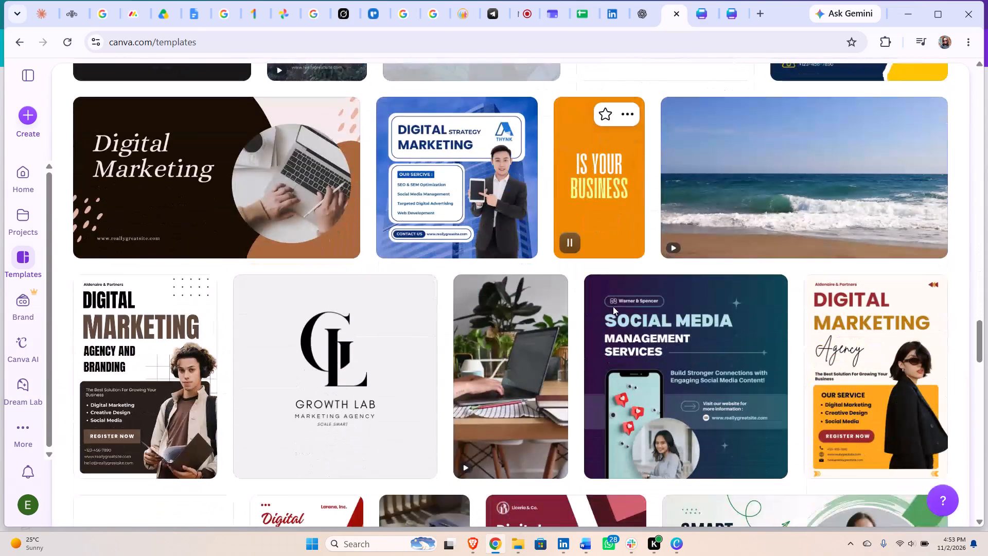
pyautogui.scroll(1, 613, 306)
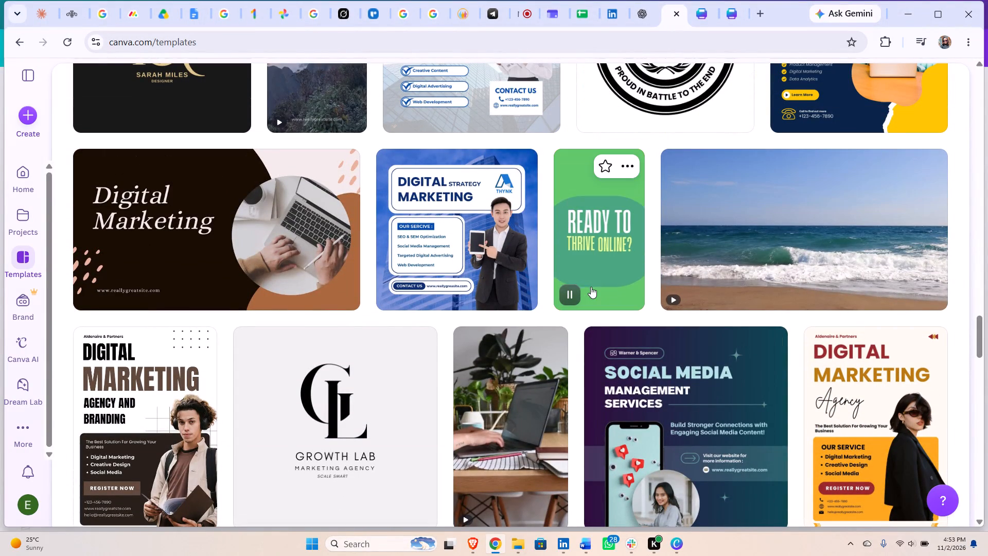
pyautogui.click(591, 278)
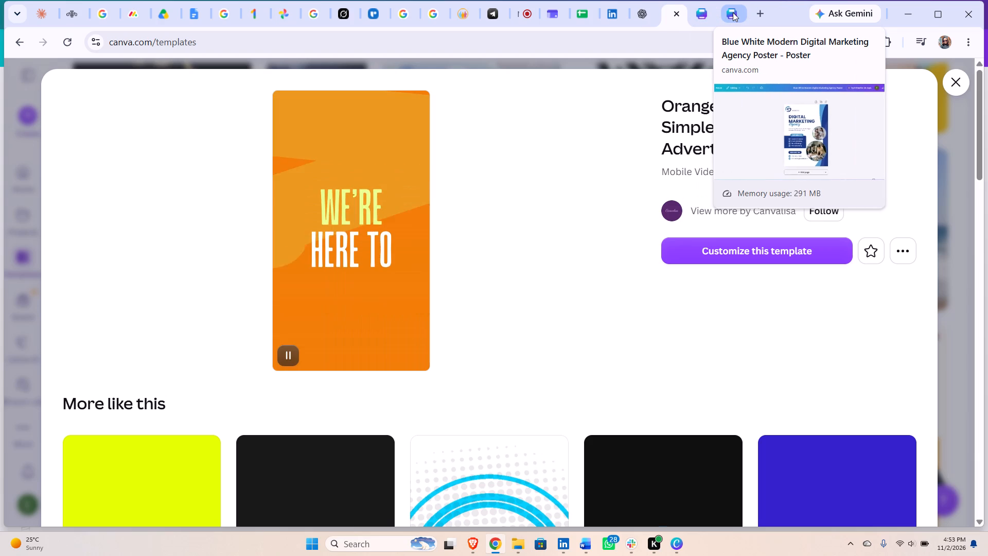
# Close the last of the open browser pages, which holds the Blue White Modern Digital Marketing Agency Poster.
pyautogui.click(733, 12)
pyautogui.click(733, 12)
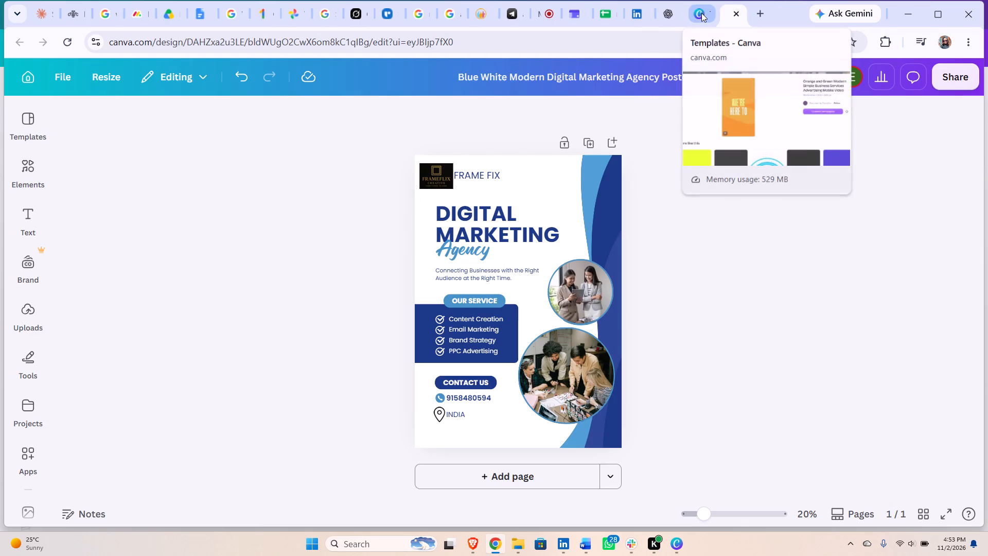
# Compare the orange and green mobile video preview with the finished agency poster, and return to the video preview.
pyautogui.click(701, 13)
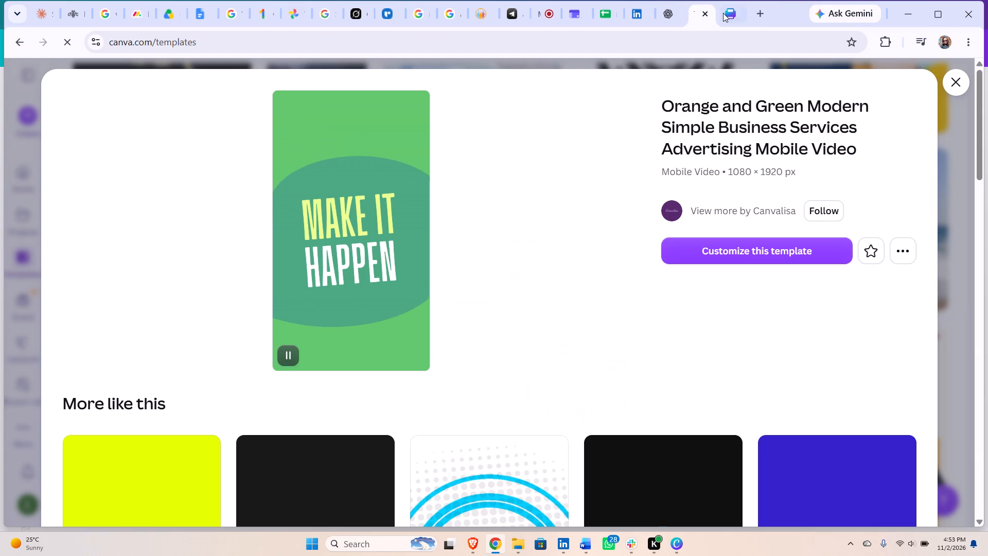
pyautogui.click(730, 12)
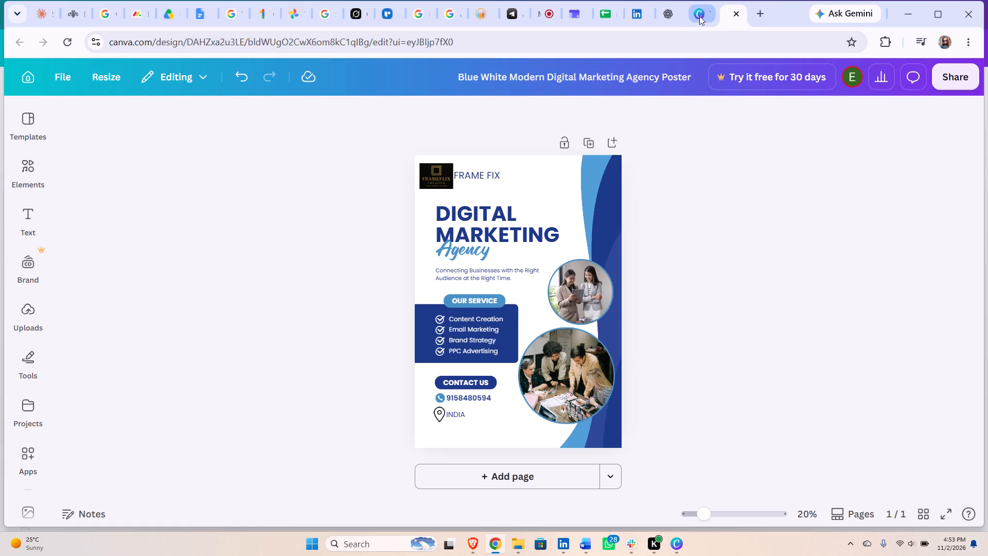
pyautogui.click(699, 16)
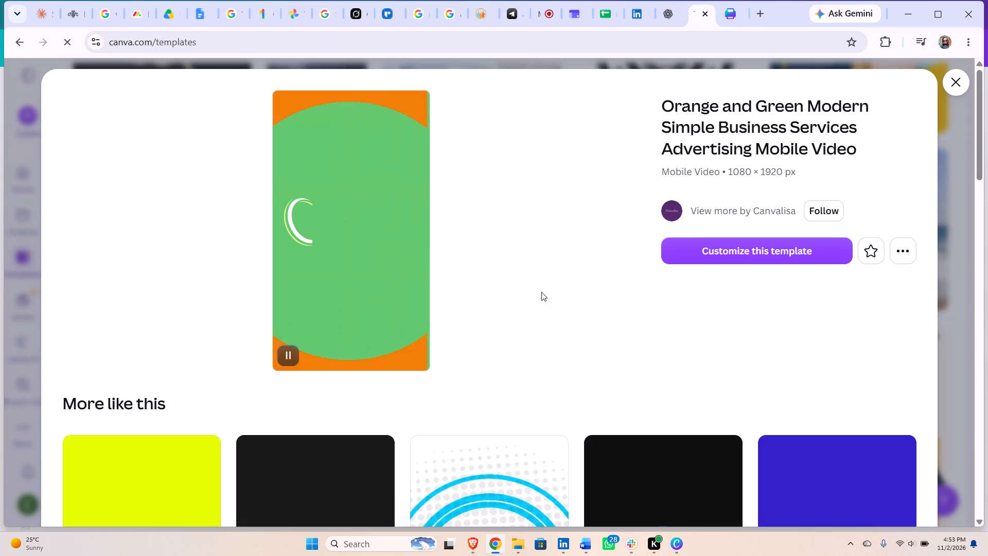
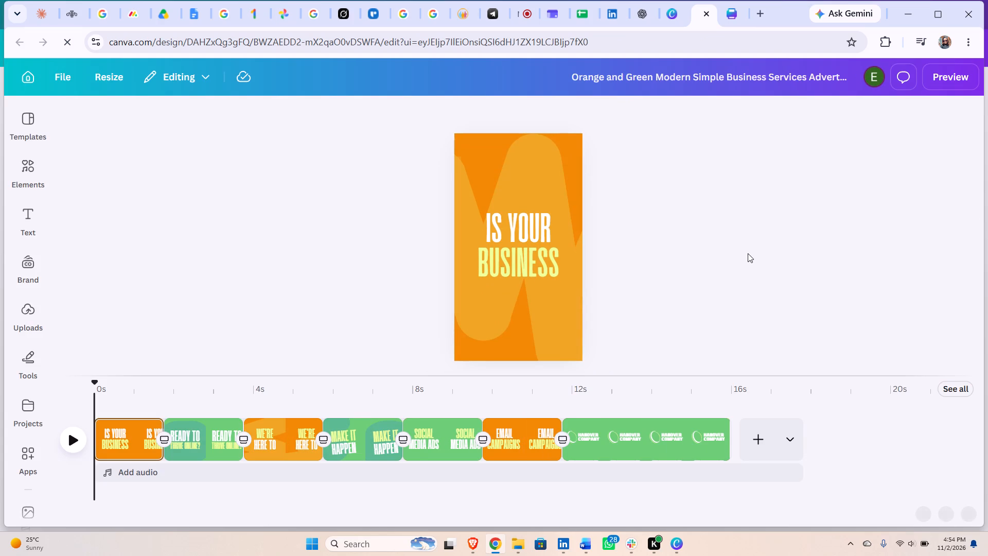
# Play the orange and green video from the start and pause it on the closing company scene.
pyautogui.click(70, 441)
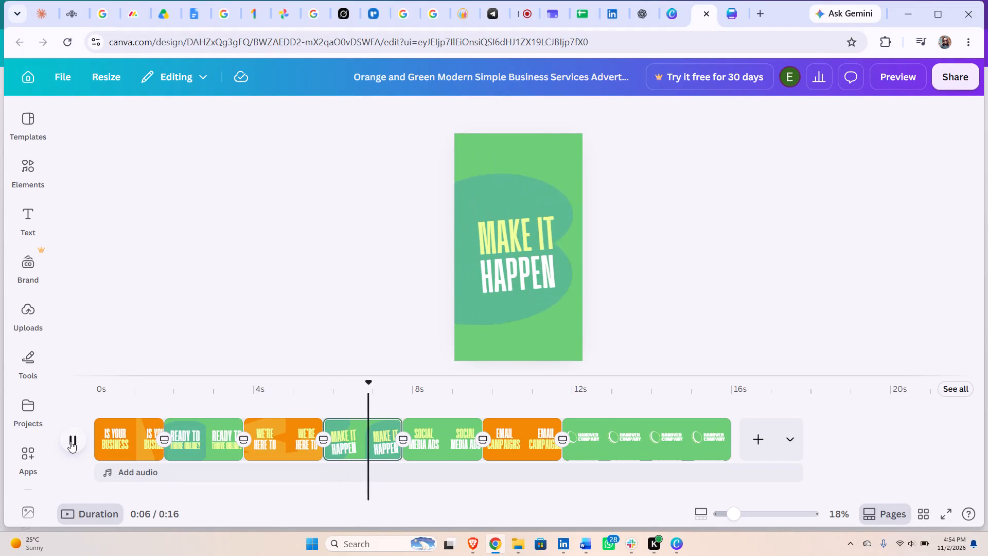
pyautogui.click(70, 441)
pyautogui.click(70, 441)
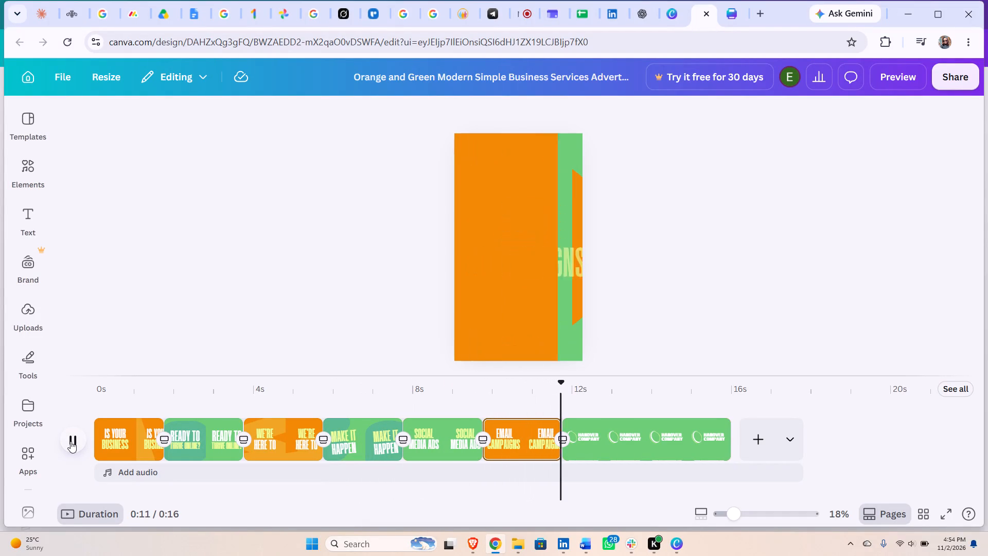
pyautogui.click(70, 441)
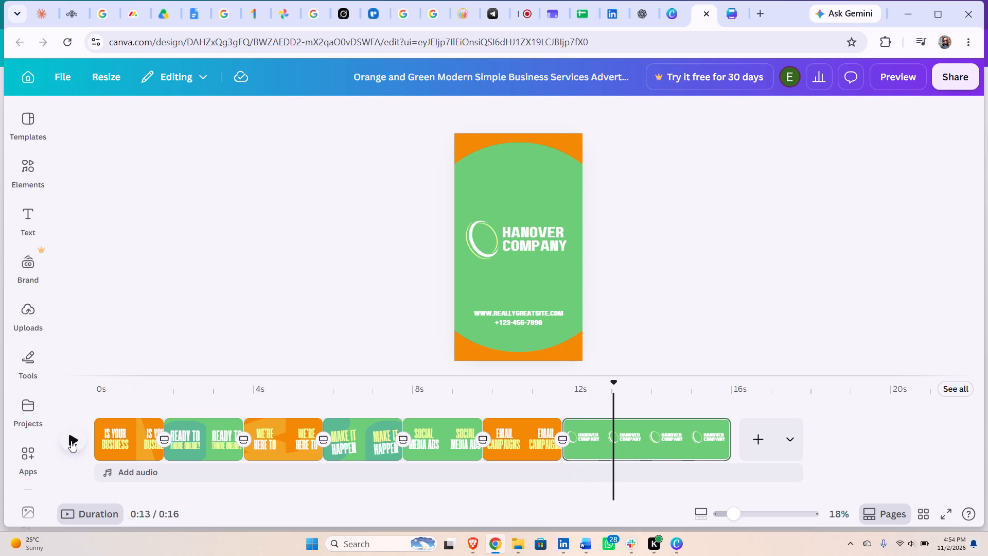
# Replace the "Hanover" text in the closing scene with "FRAME FLIX".
pyautogui.click(526, 239)
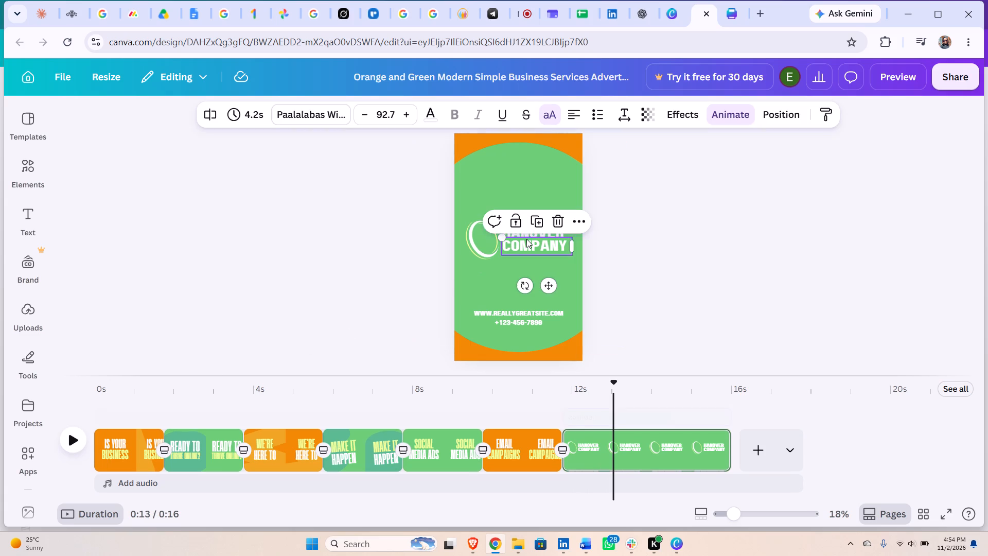
pyautogui.click(526, 233)
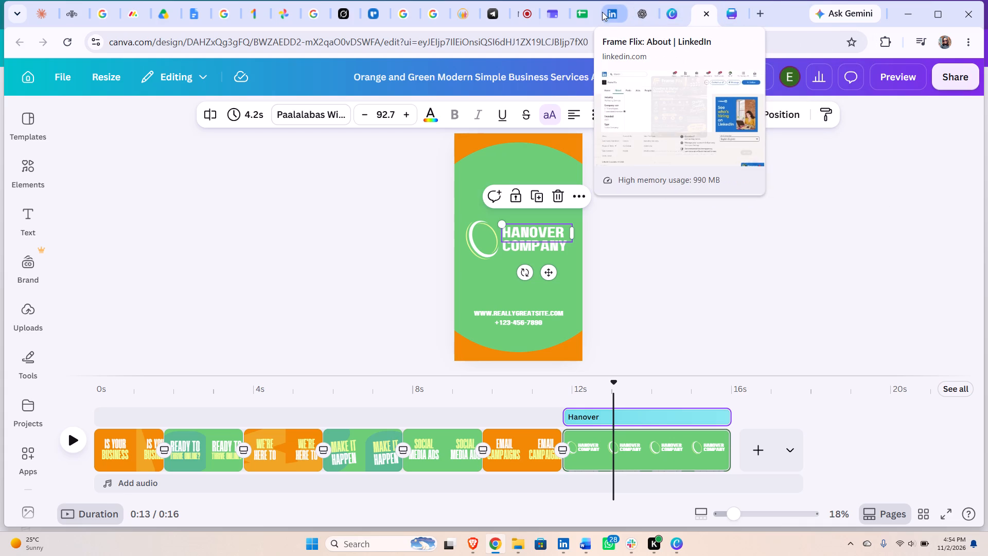
pyautogui.doubleClick(554, 233)
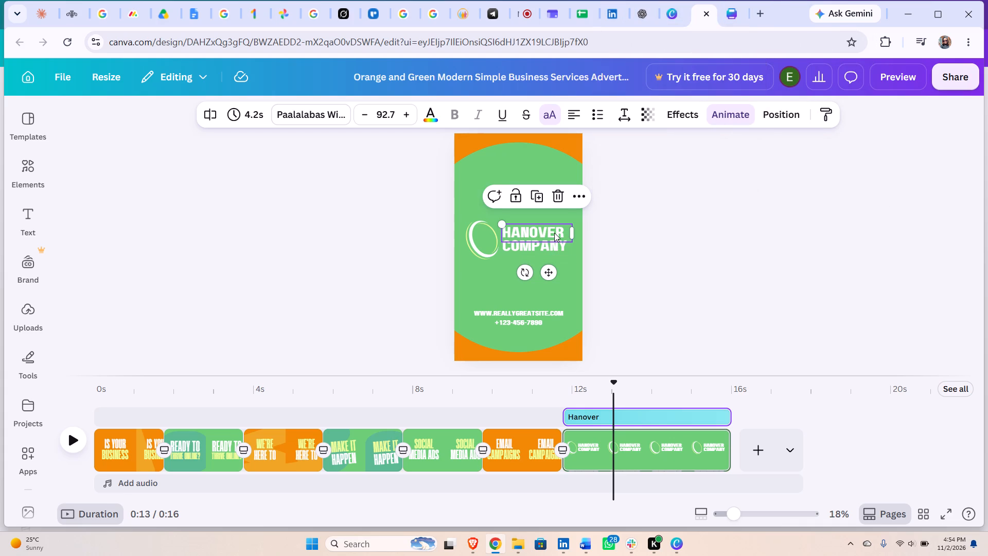
pyautogui.press('BackSpace')
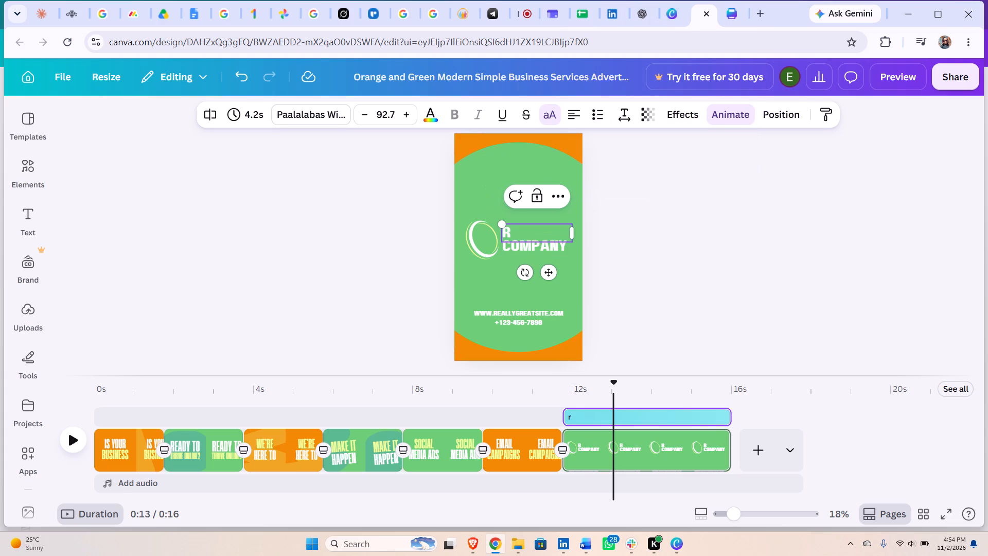
pyautogui.write('FRA')
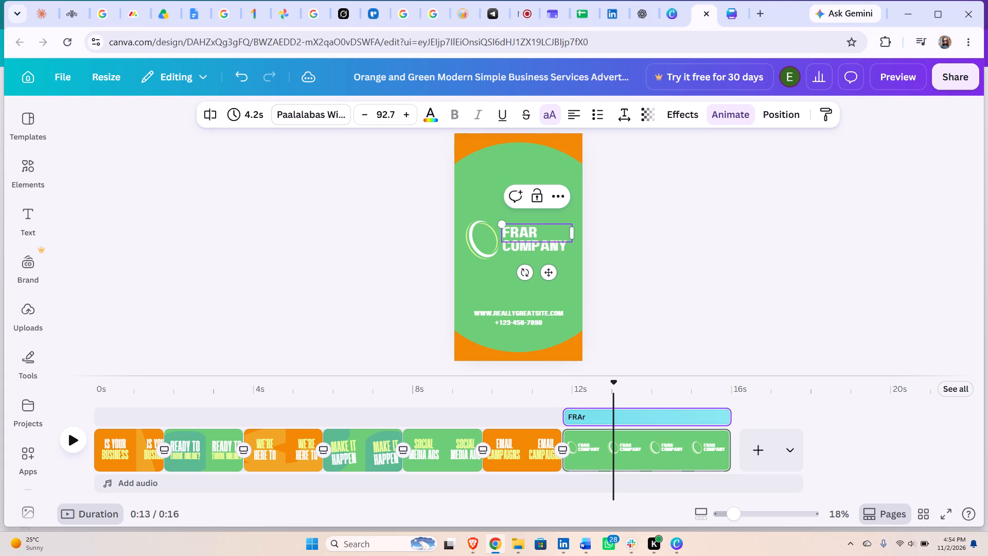
pyautogui.write('ME')
pyautogui.press('space')
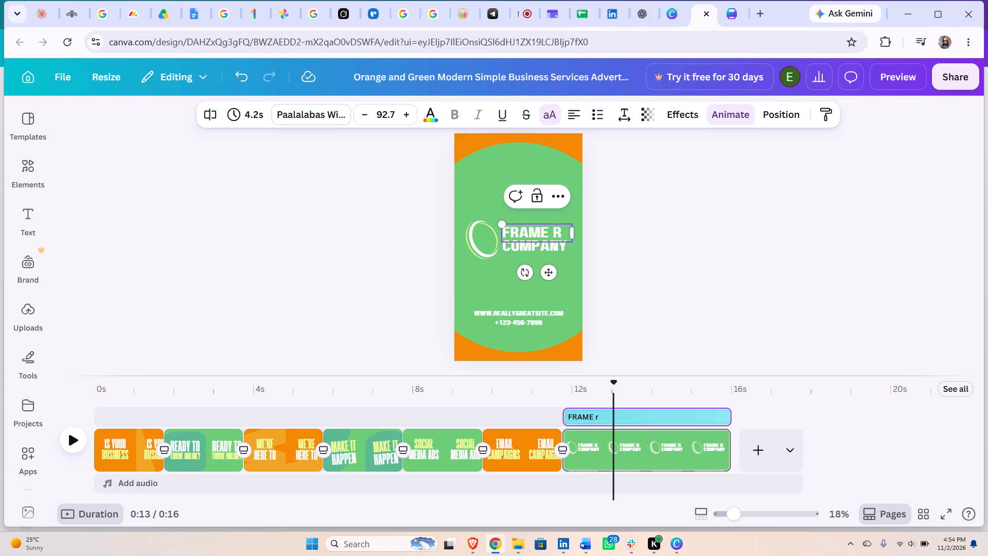
pyautogui.write('FLIX')
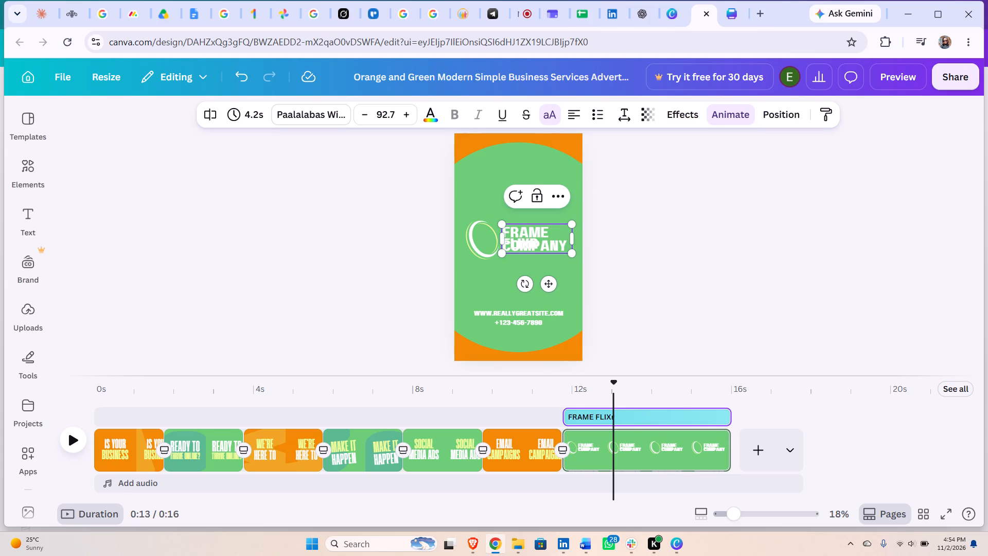
pyautogui.click(630, 213)
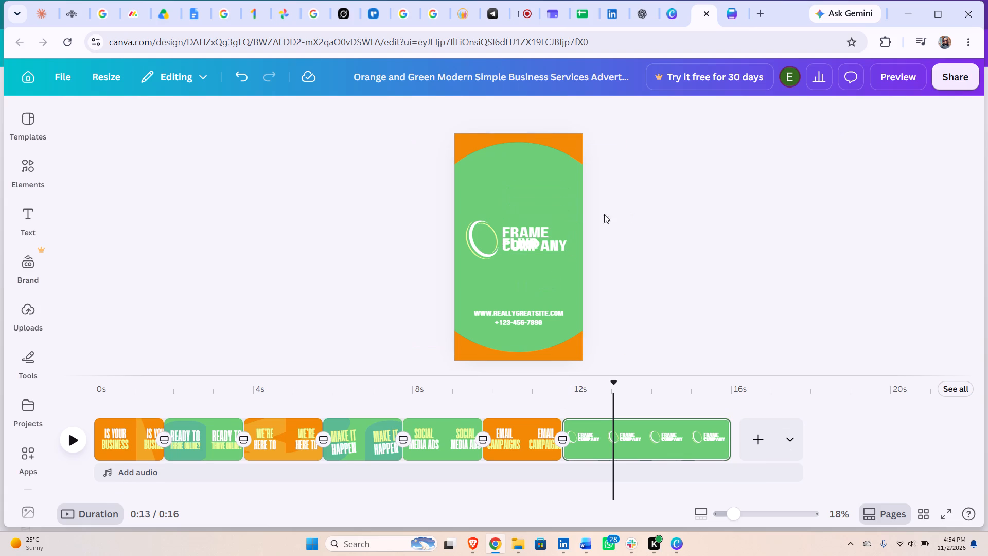
# Move the new company name up clear of "COMPANY" and remove its stray last letter so it reads "FRAME FLIX".
pyautogui.click(532, 233)
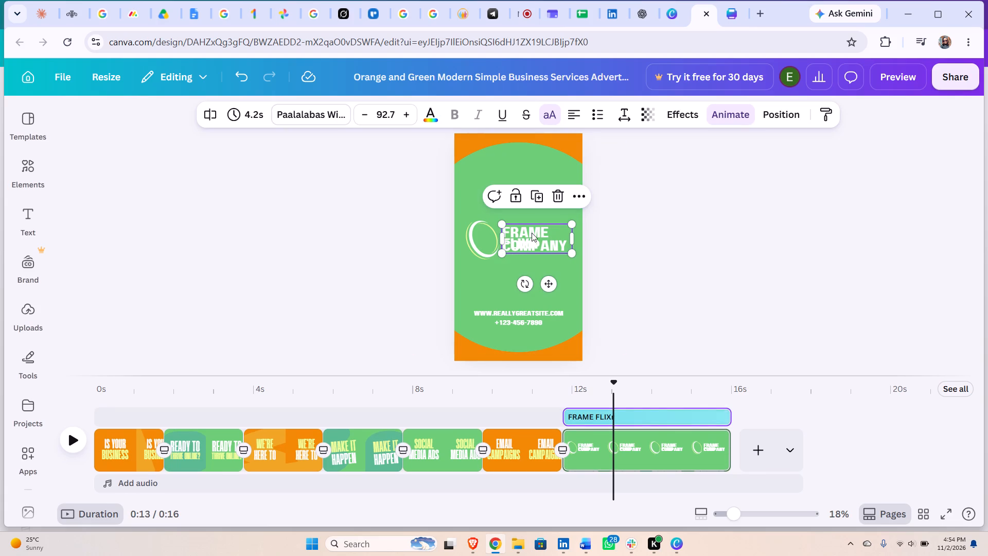
pyautogui.moveTo(532, 233); pyautogui.dragTo(532, 200)
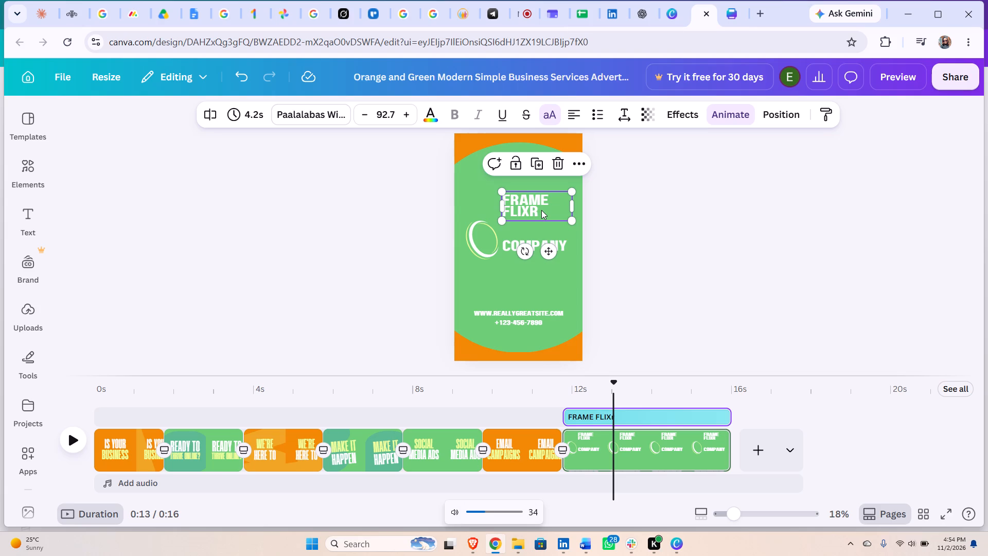
pyautogui.doubleClick(541, 210)
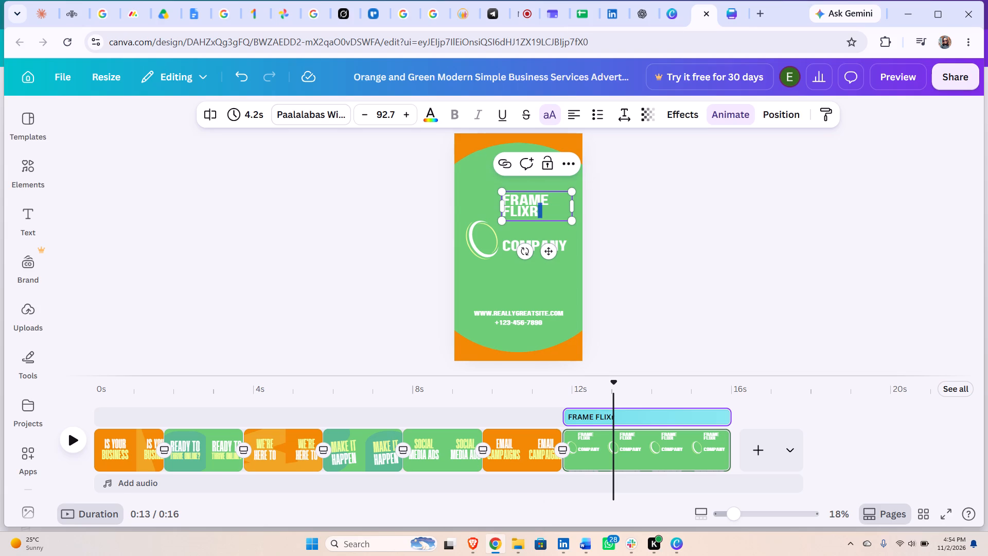
pyautogui.click(550, 210)
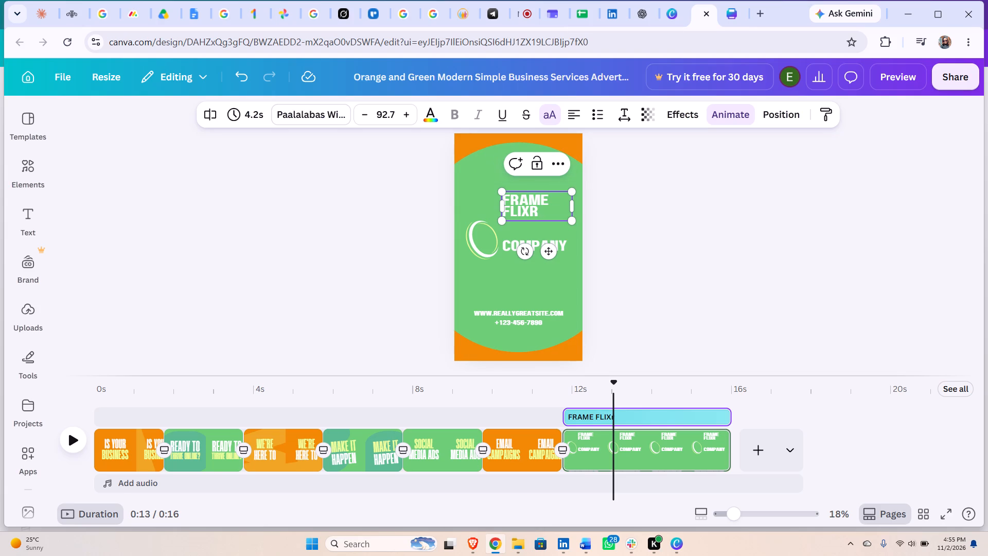
pyautogui.click(541, 211)
pyautogui.press('BackSpace')
pyautogui.press('BackSpace')
pyautogui.press('BackSpace')
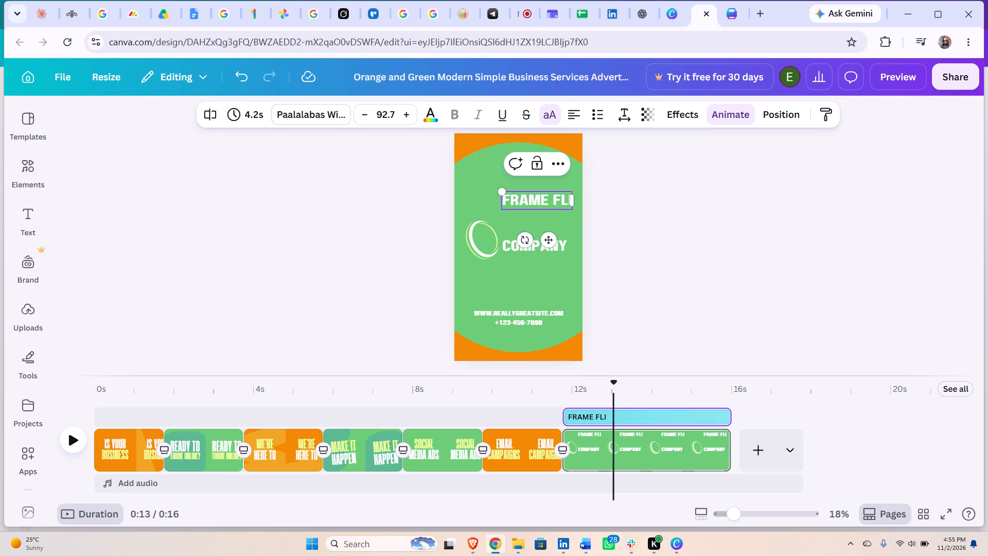
pyautogui.press('x')
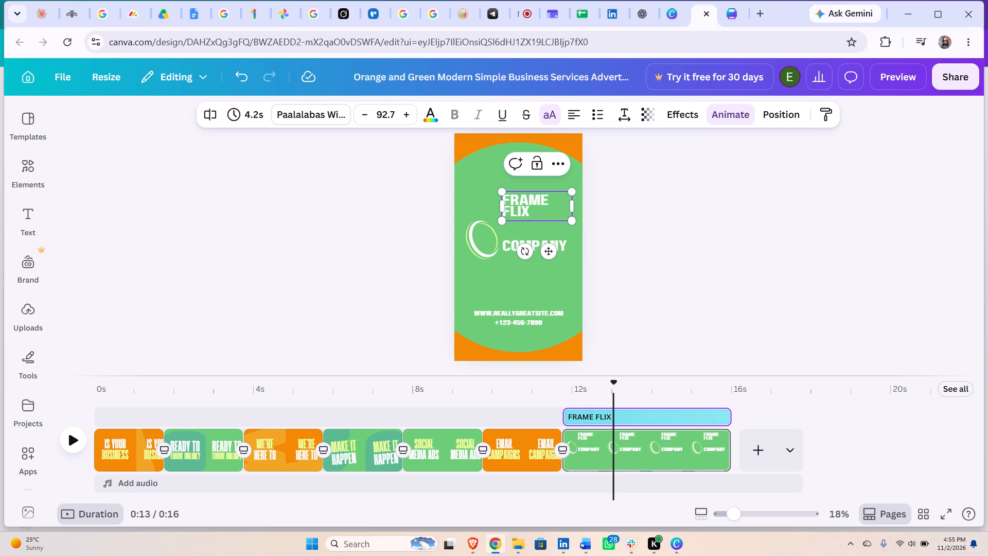
# Reduce the font size of the "FRAME FLIX" text to 80.7 so it fits on one line.
pyautogui.click(372, 118)
pyautogui.tripleClick(372, 118)
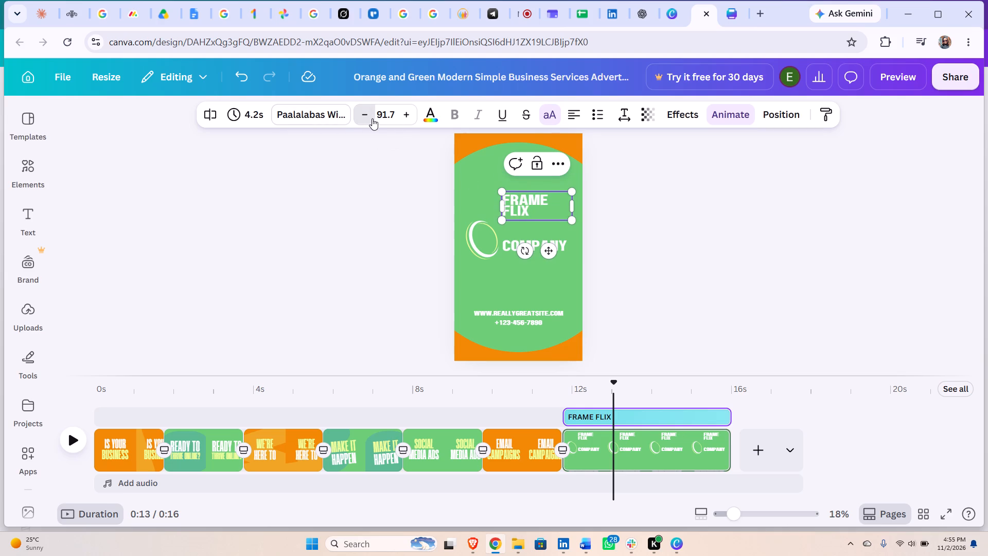
pyautogui.tripleClick(372, 118)
pyautogui.click(372, 118)
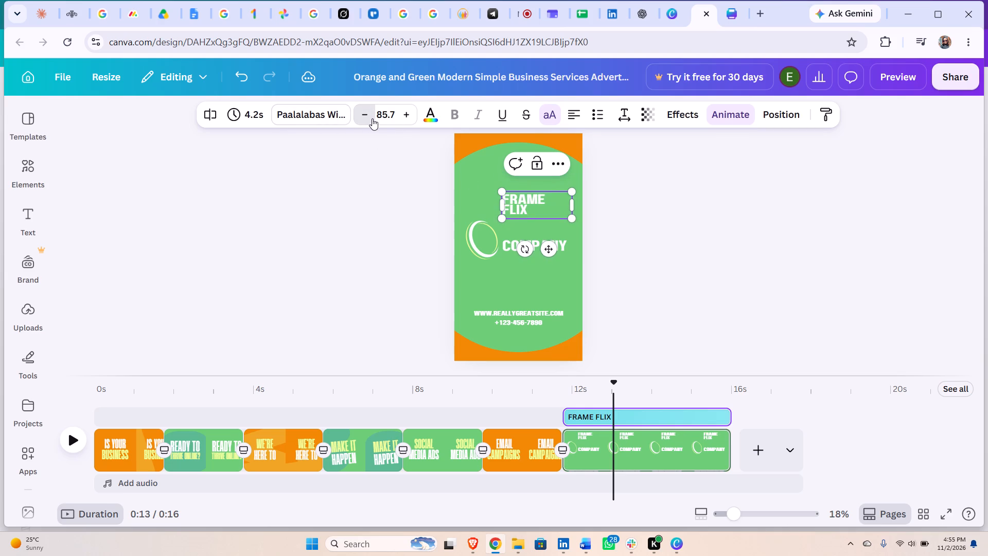
pyautogui.doubleClick(372, 118)
pyautogui.click(372, 118)
pyautogui.click(372, 118)
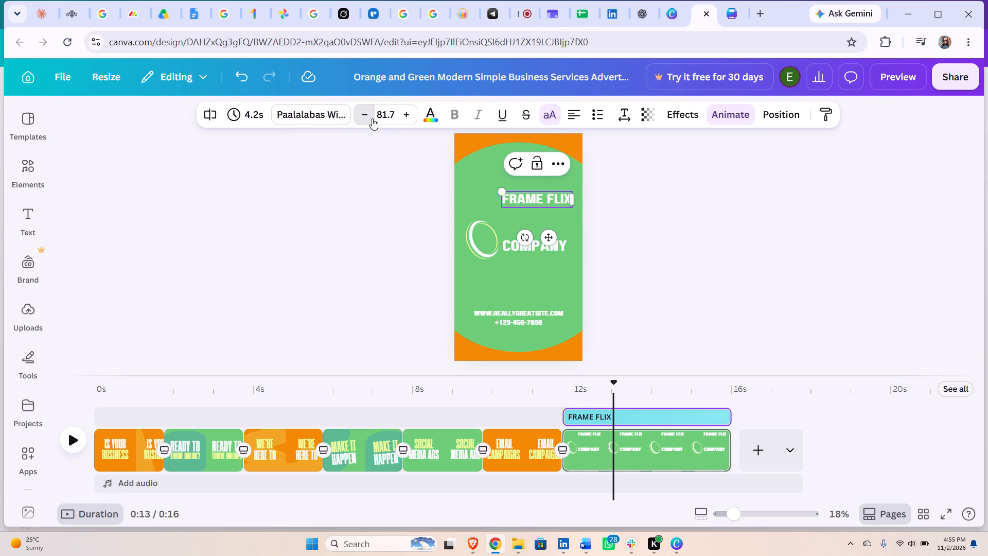
# Move the "FRAME FLIX" text back down directly above "COMPANY", beside the ring logo.
pyautogui.click(533, 200)
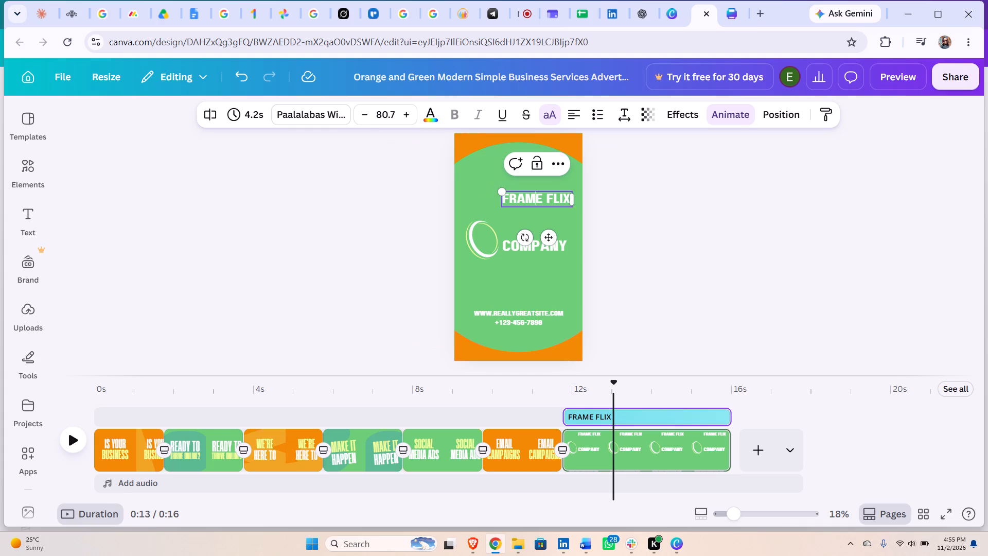
pyautogui.click(624, 210)
pyautogui.click(549, 200)
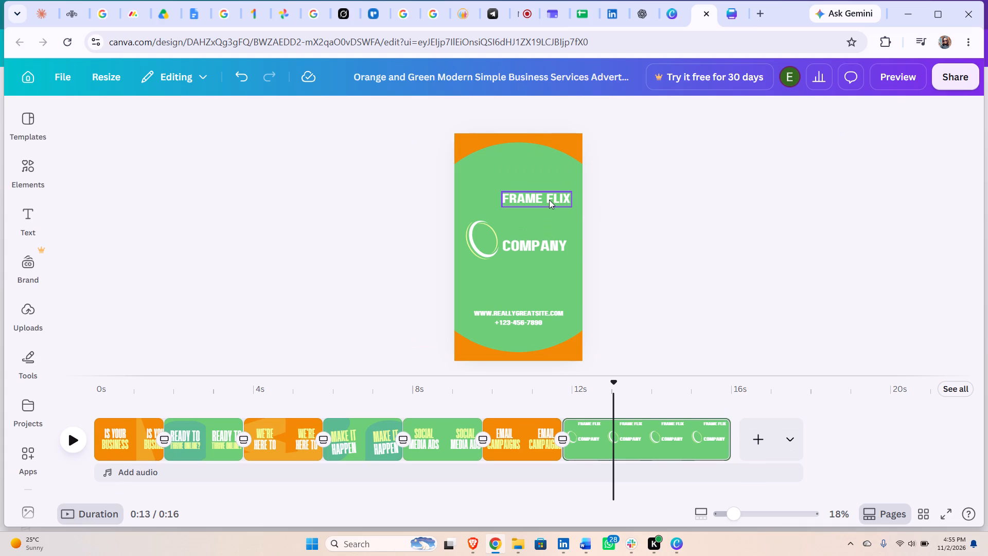
pyautogui.moveTo(549, 200); pyautogui.dragTo(539, 231)
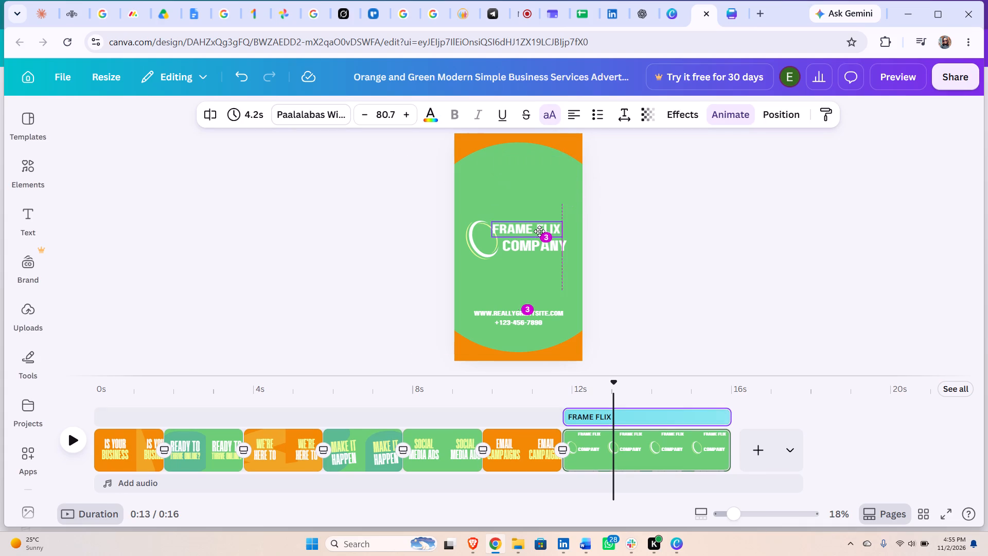
pyautogui.moveTo(539, 231); pyautogui.dragTo(546, 231)
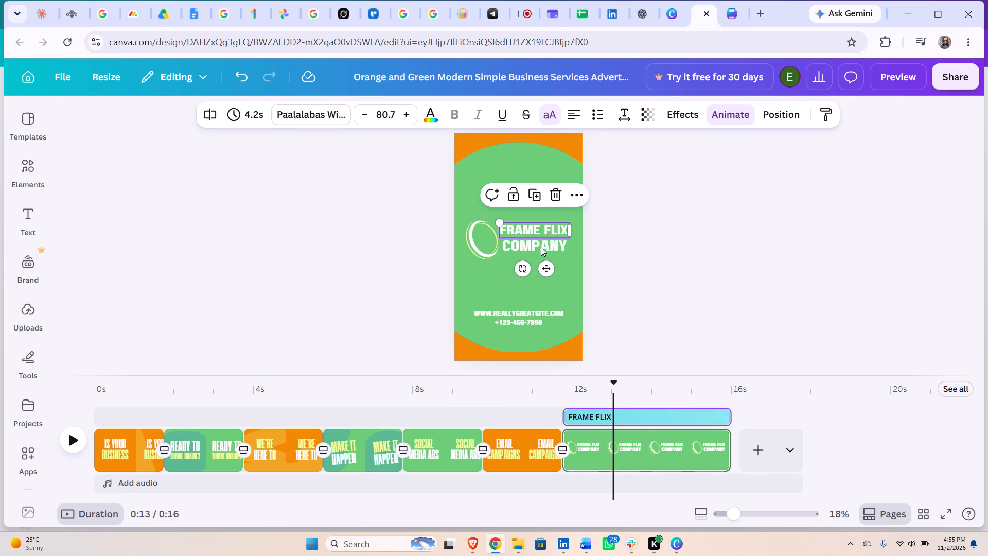
# Enlarge the website and phone text in the closing scene to font size 50.4 and widen its text box past the page edge.
pyautogui.click(532, 323)
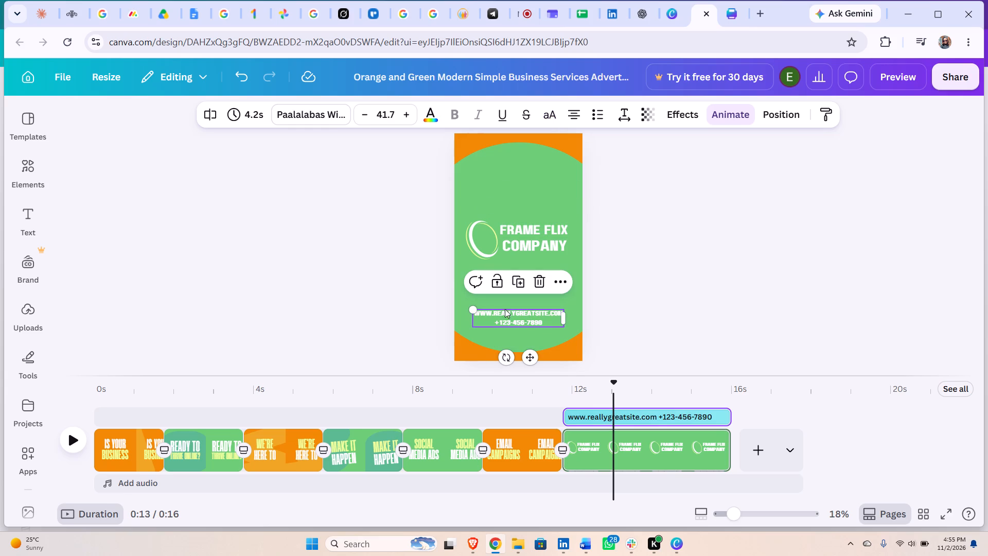
pyautogui.moveTo(473, 308); pyautogui.dragTo(456, 290)
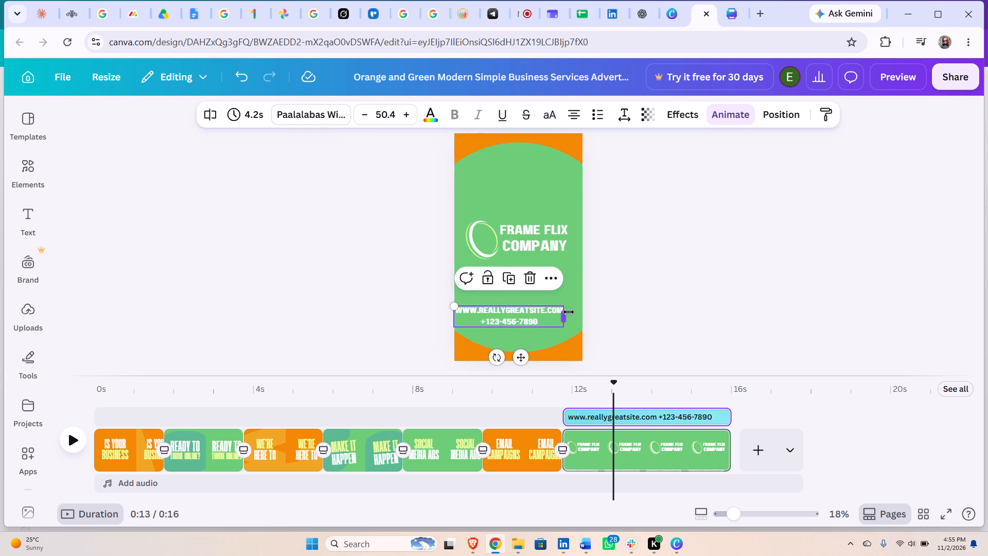
pyautogui.moveTo(569, 312); pyautogui.dragTo(608, 314)
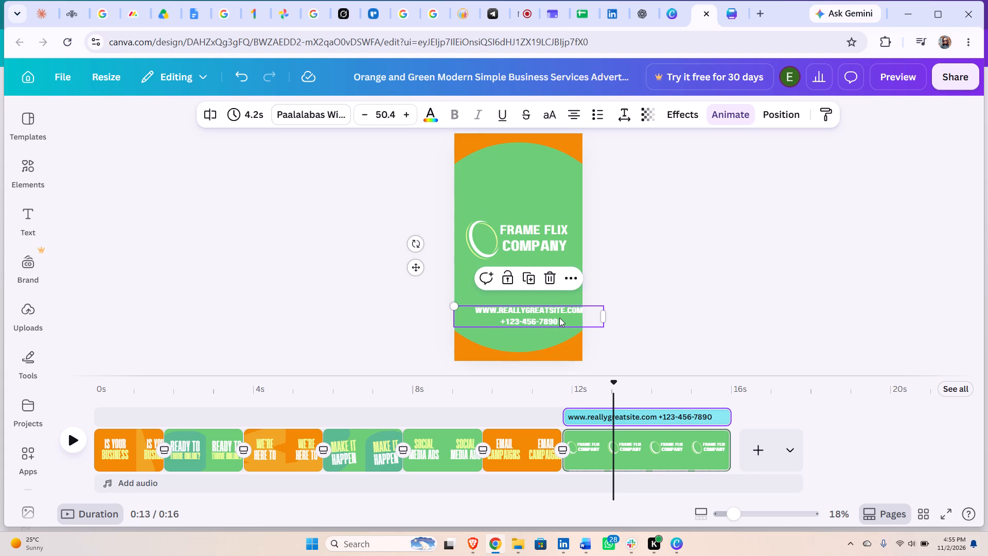
# Select the closing scene's contact text, copy the phone number from Frame Flix's LinkedIn About page, and return to the video.
pyautogui.doubleClick(559, 318)
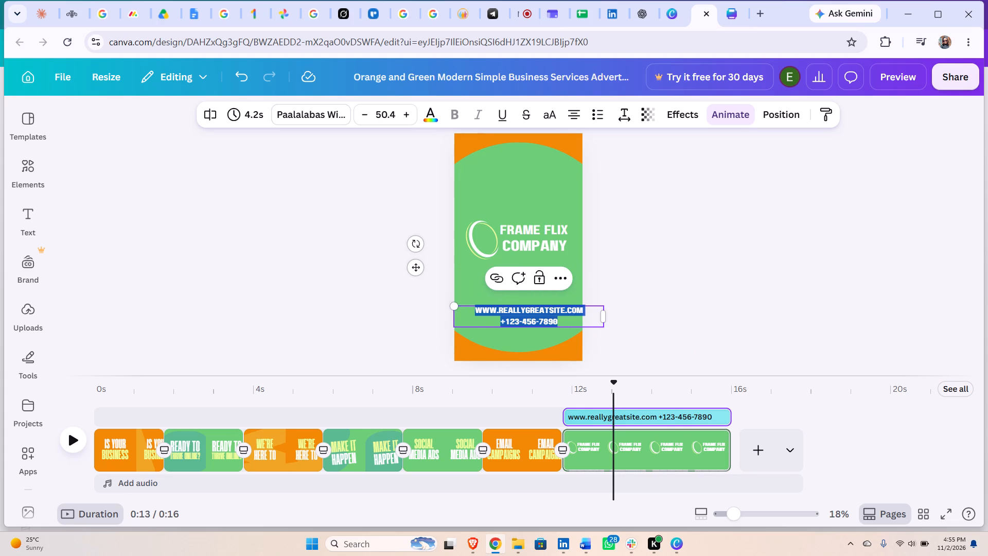
pyautogui.click(609, 24)
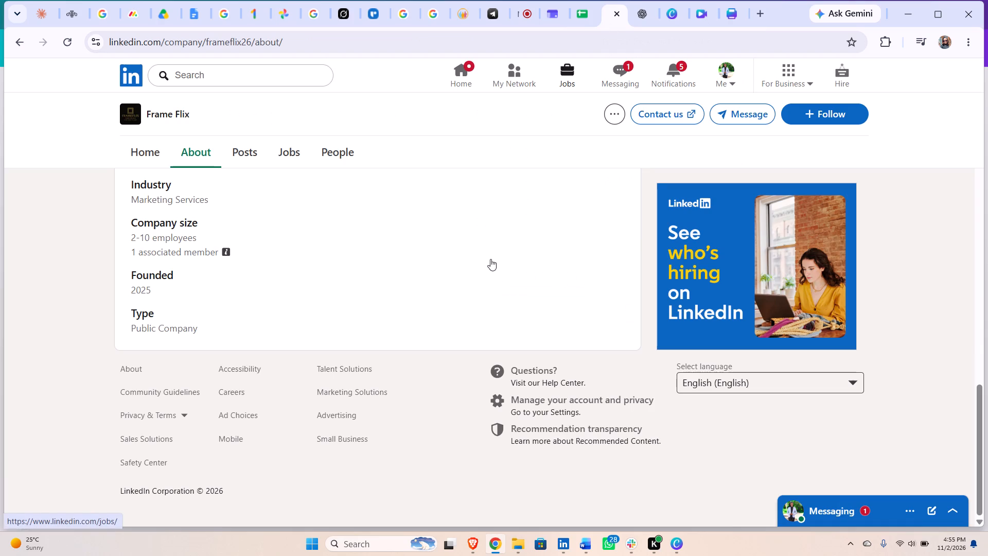
pyautogui.scroll(3, 294, 273)
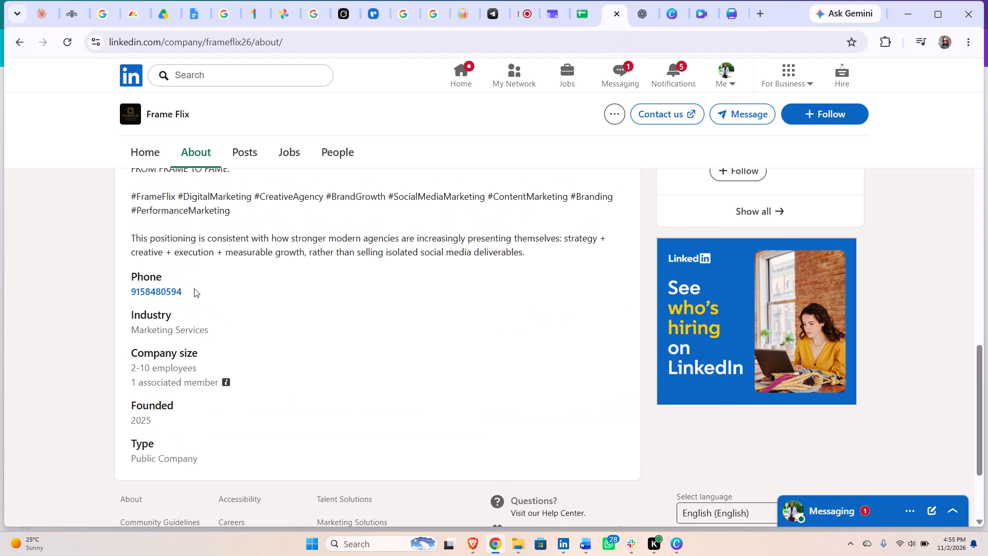
pyautogui.moveTo(185, 288); pyautogui.dragTo(132, 288)
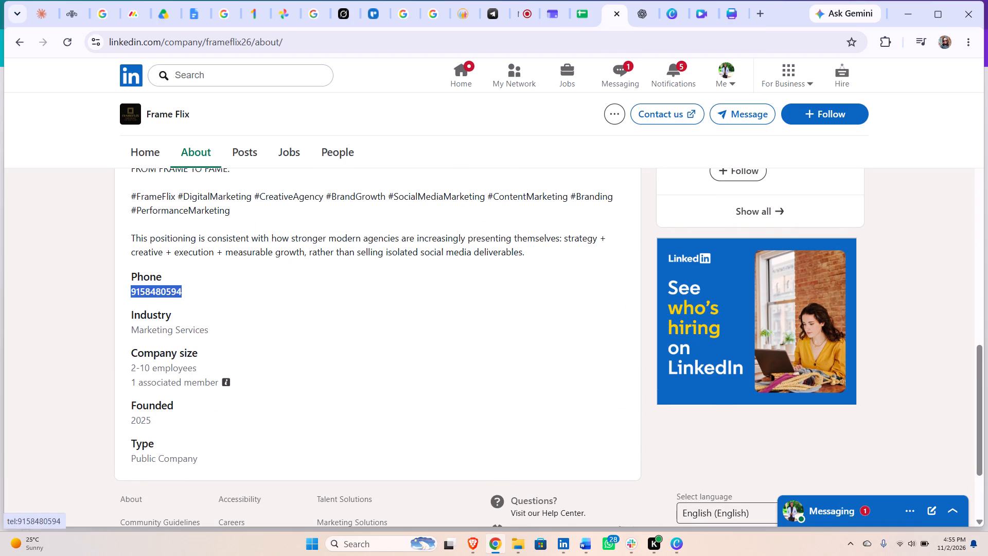
pyautogui.moveTo(132, 288); pyautogui.dragTo(128, 288)
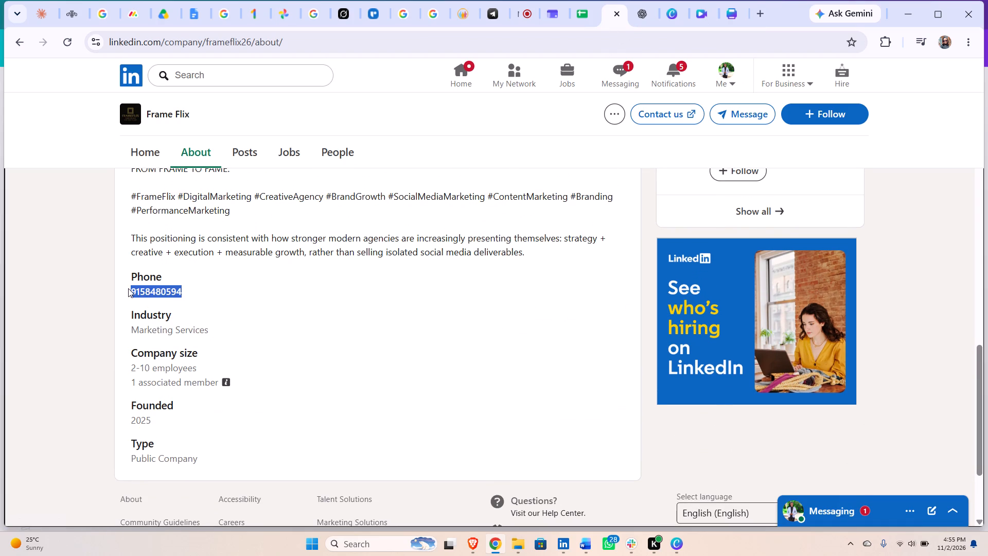
pyautogui.hotkey('ctrl', 'c')
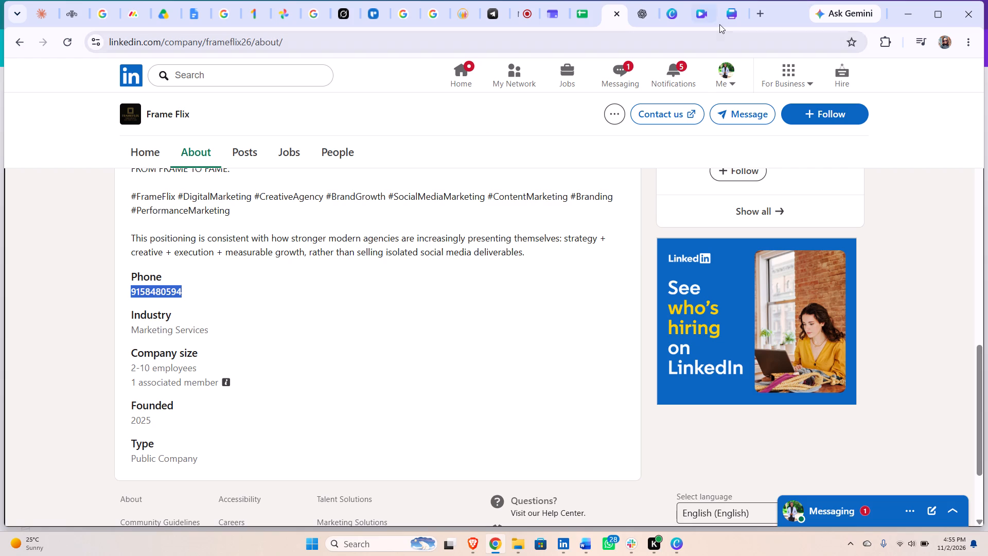
pyautogui.click(732, 21)
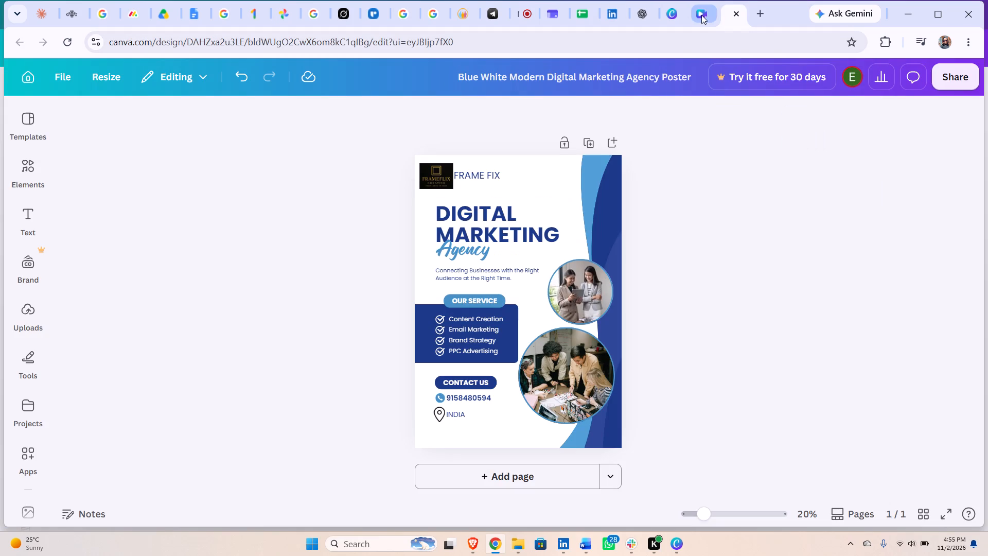
pyautogui.click(701, 15)
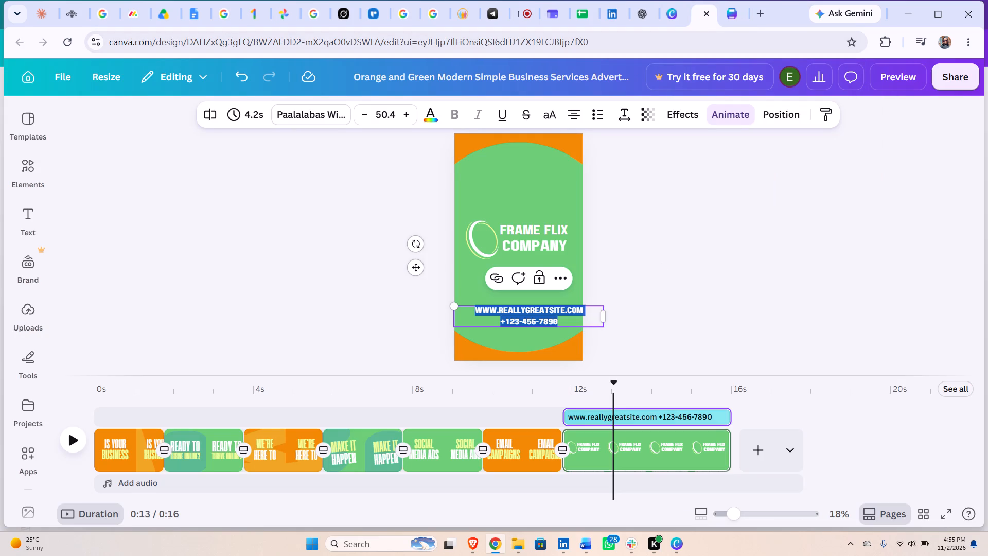
# Replace the placeholder phone number in the closing scene's contact text with the phone number copied from Frame Flix's LinkedIn page.
pyautogui.click(569, 322)
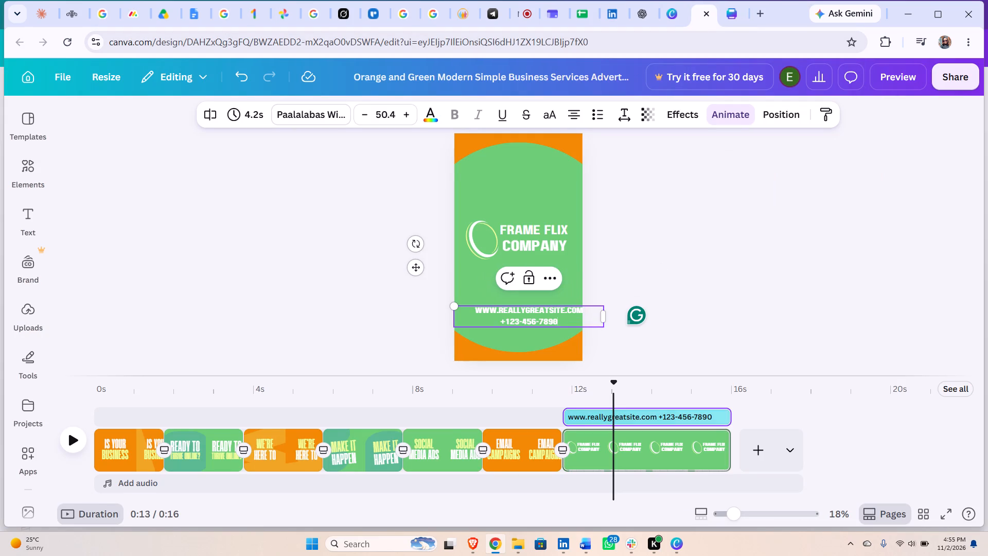
pyautogui.press('BackSpace')
pyautogui.press('BackSpace')
pyautogui.press('BackSpace')
pyautogui.press('BackSpace')
pyautogui.press('BackSpace')
pyautogui.press('BackSpace')
pyautogui.press('BackSpace')
pyautogui.press('BackSpace')
pyautogui.press('BackSpace')
pyautogui.press('BackSpace')
pyautogui.press('BackSpace')
pyautogui.press('BackSpace')
pyautogui.press('BackSpace')
pyautogui.press('BackSpace')
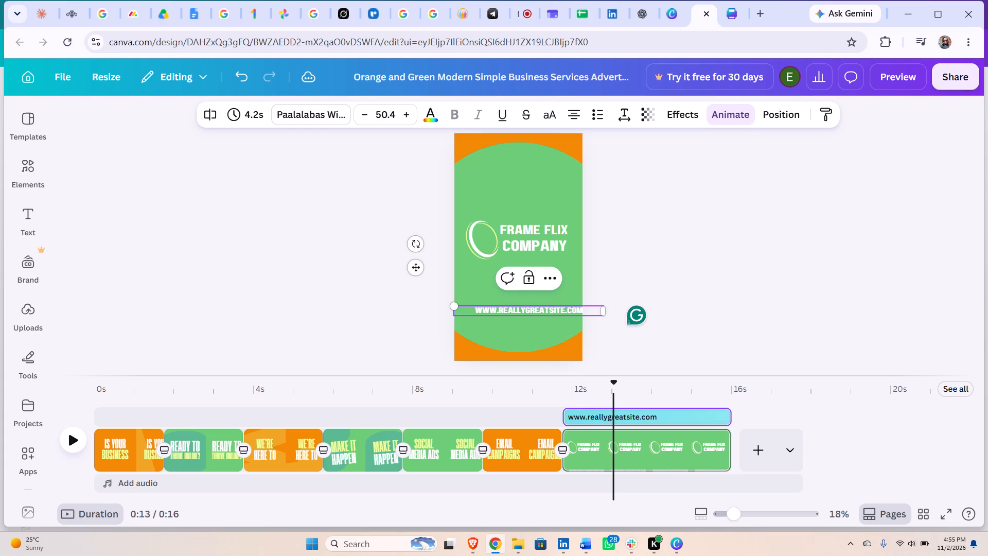
pyautogui.press('Return')
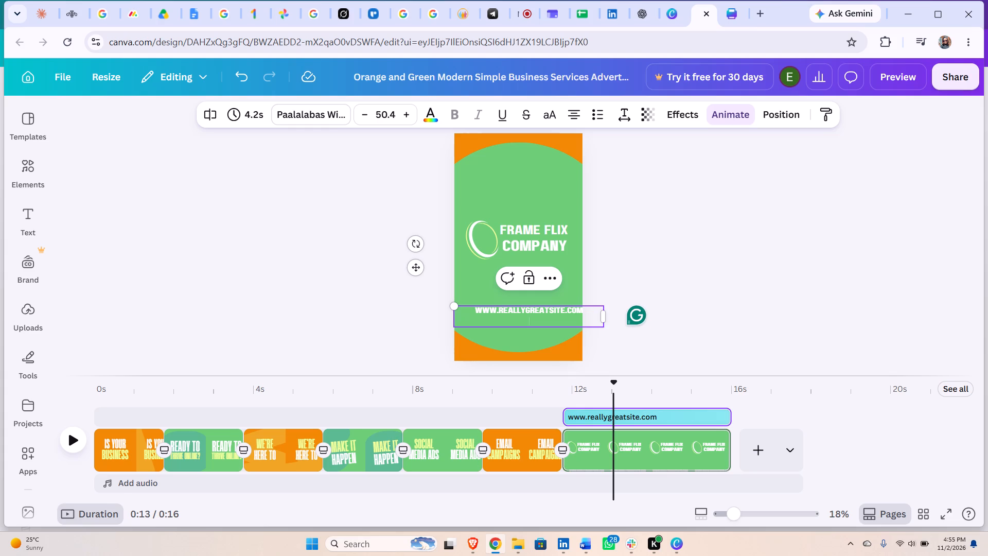
pyautogui.press('Return')
pyautogui.press('BackSpace')
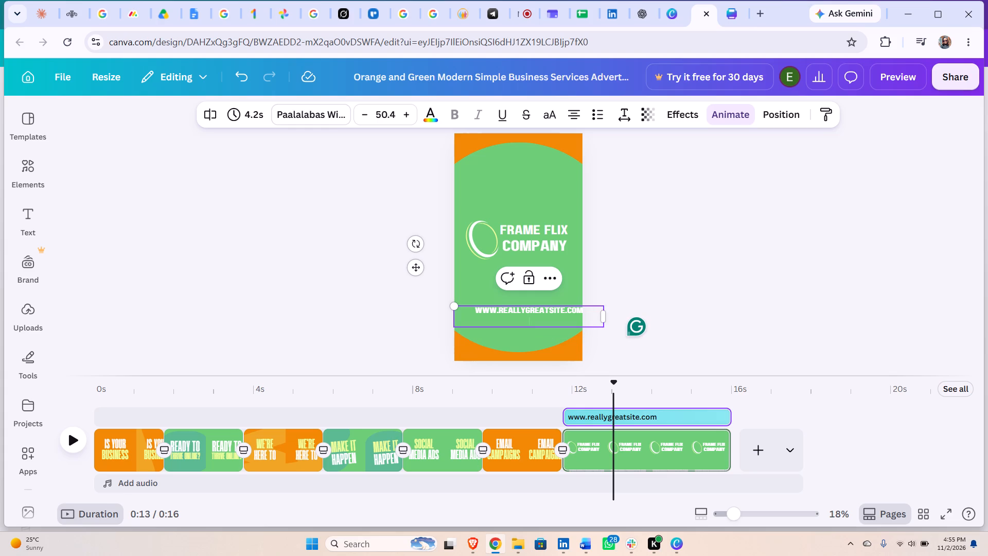
pyautogui.hotkey('ctrl', 'v')
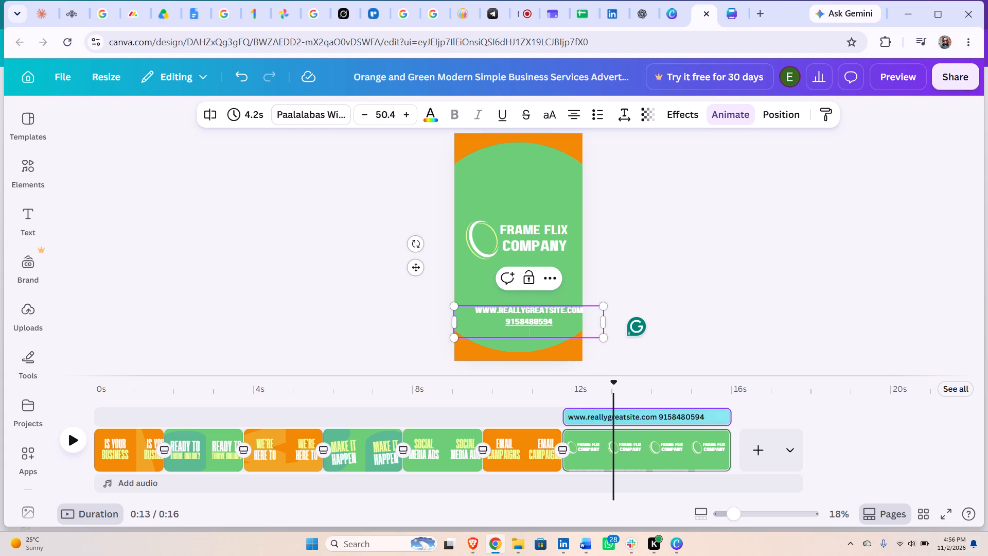
# Check the Frame Flix LinkedIn page and the digital marketing agency poster for contact details, and return to the video.
pyautogui.click(586, 313)
pyautogui.click(487, 323)
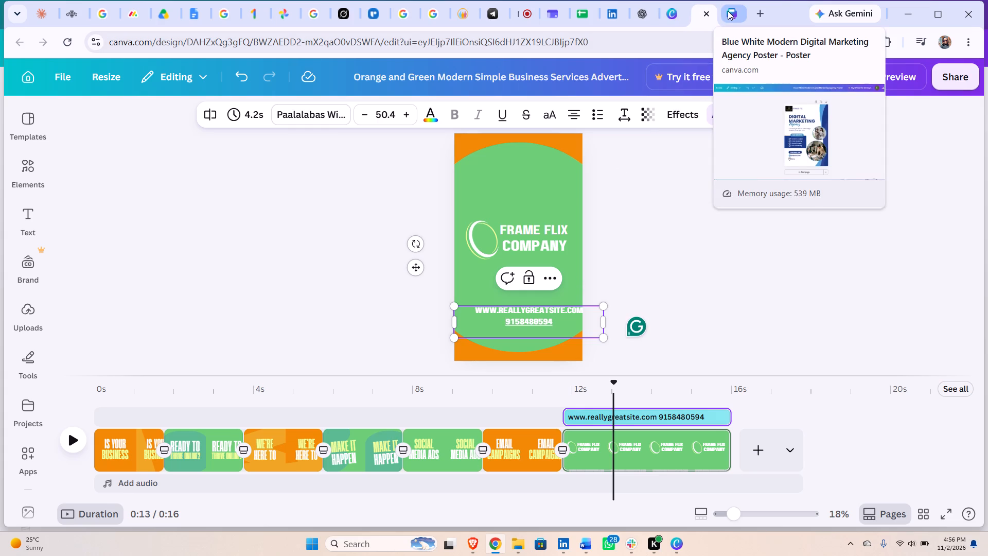
pyautogui.click(610, 10)
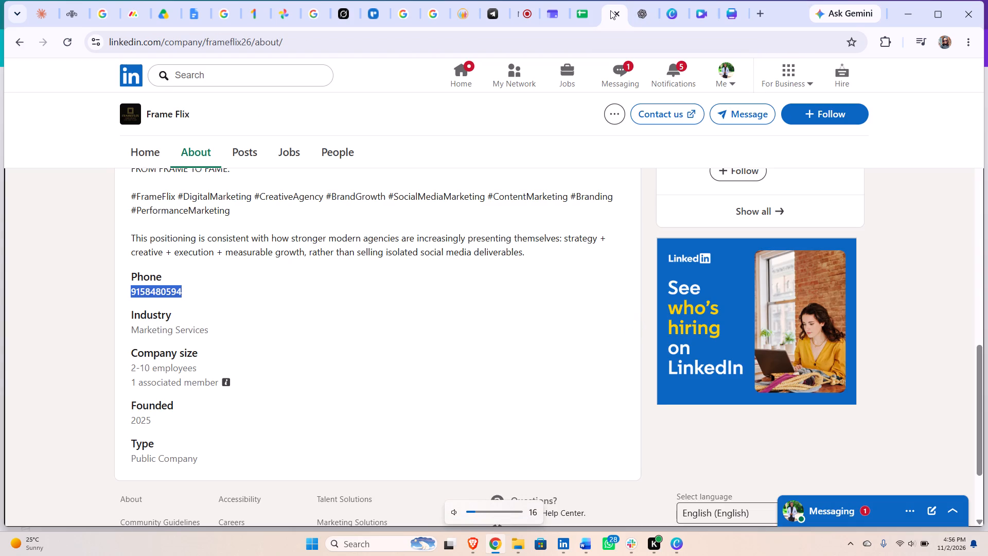
pyautogui.click(732, 17)
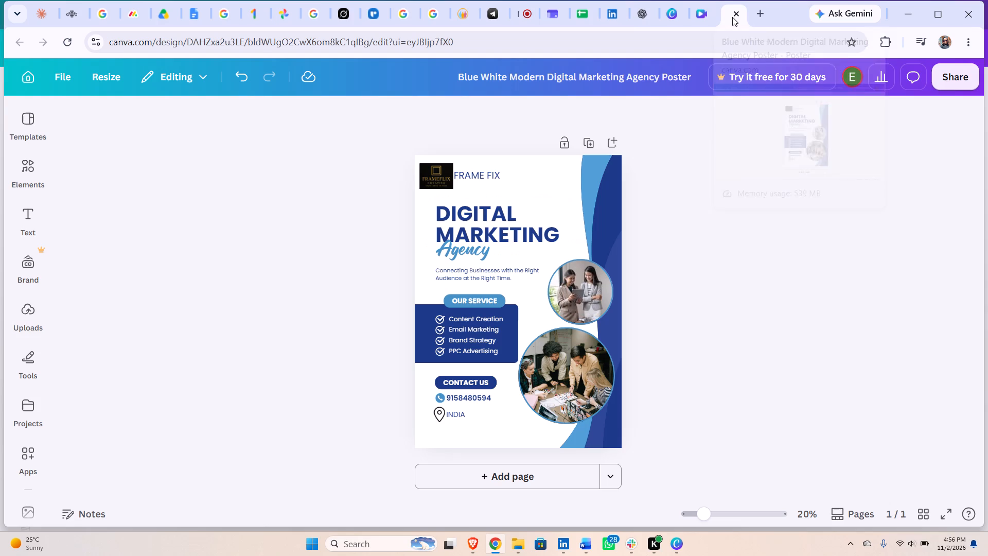
pyautogui.click(701, 21)
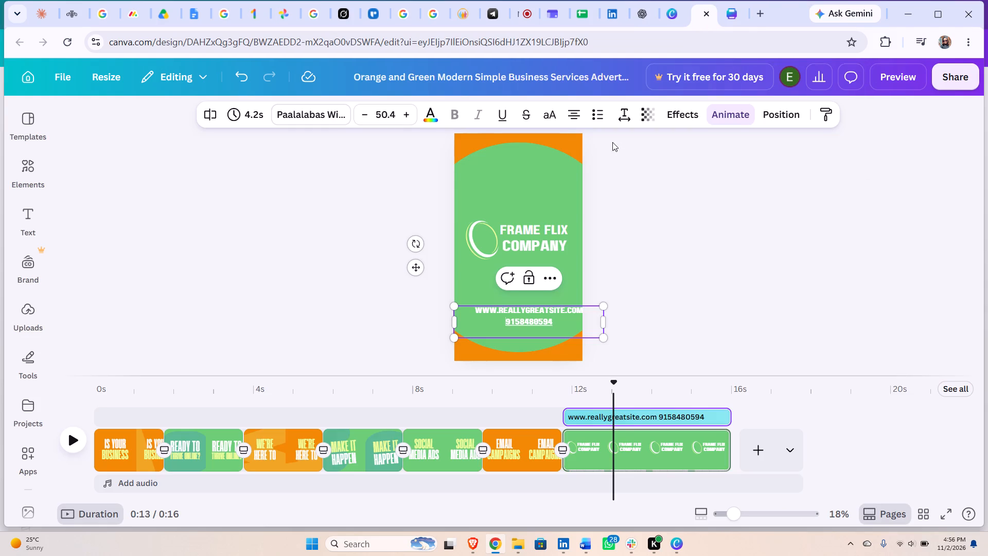
# Move the contact text up and inward so the whole website line sits inside the closing scene's green circle.
pyautogui.click(561, 314)
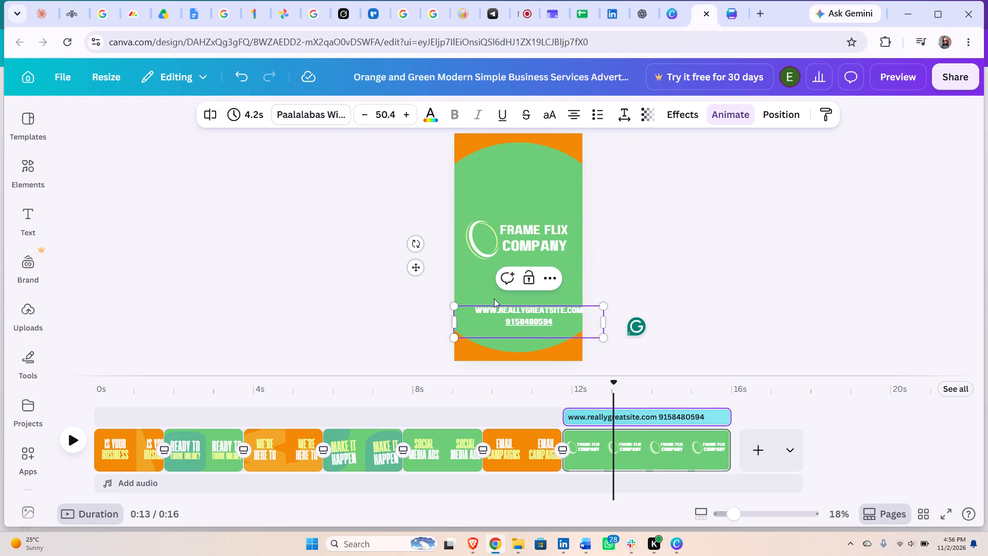
pyautogui.click(449, 275)
pyautogui.click(516, 320)
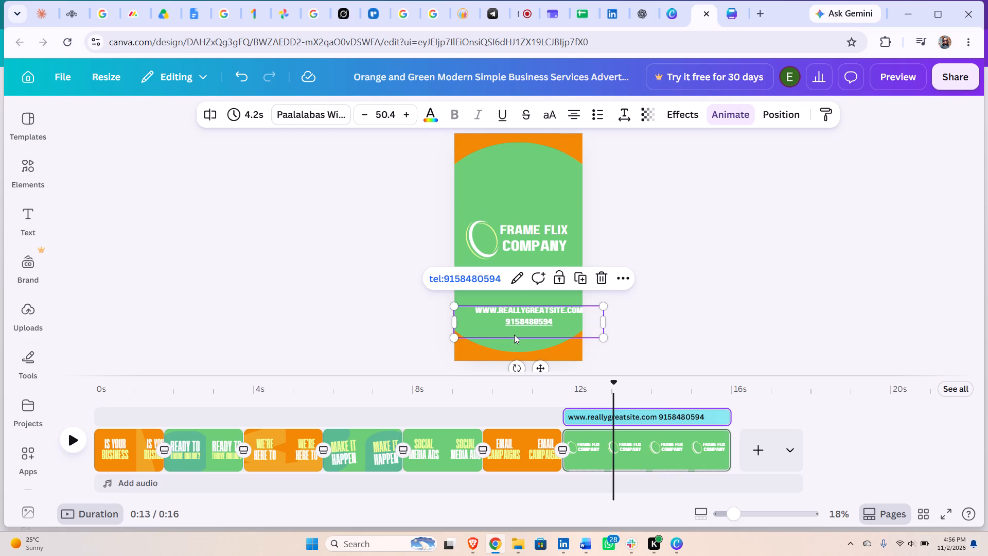
pyautogui.moveTo(514, 335); pyautogui.dragTo(499, 316)
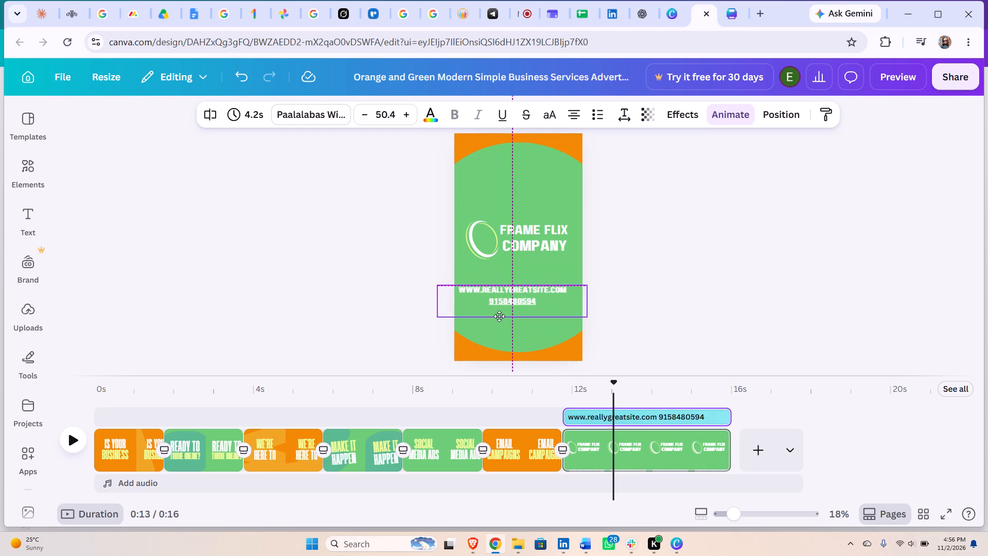
pyautogui.moveTo(499, 316); pyautogui.dragTo(502, 318)
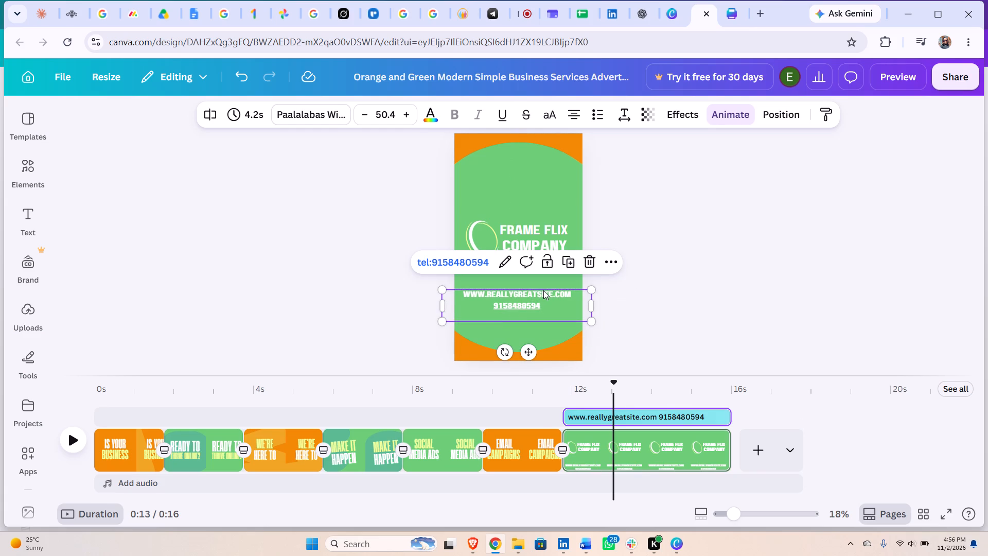
# Look through Frame Flix's LinkedIn About page for a website address to use in the contact text, and return to the video.
pyautogui.doubleClick(543, 290)
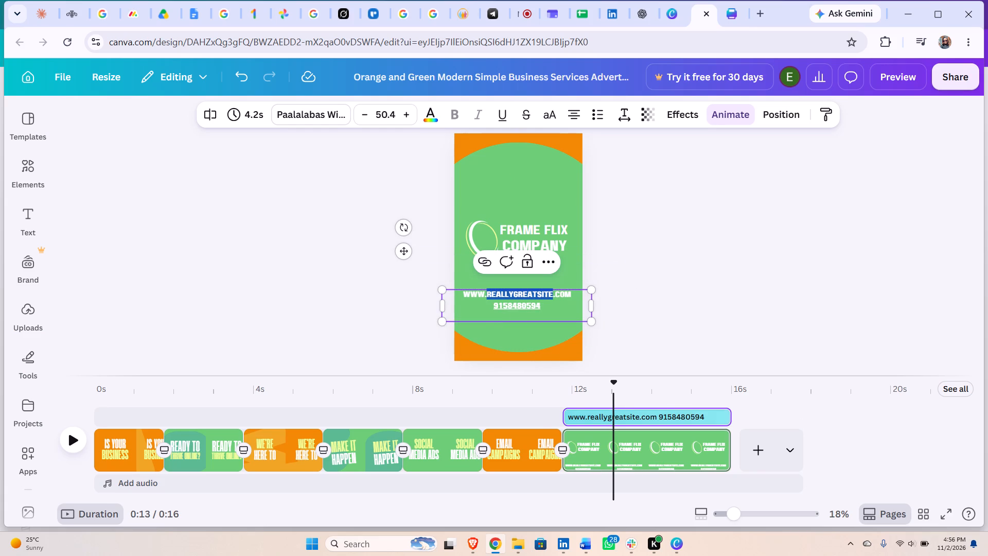
pyautogui.doubleClick(567, 296)
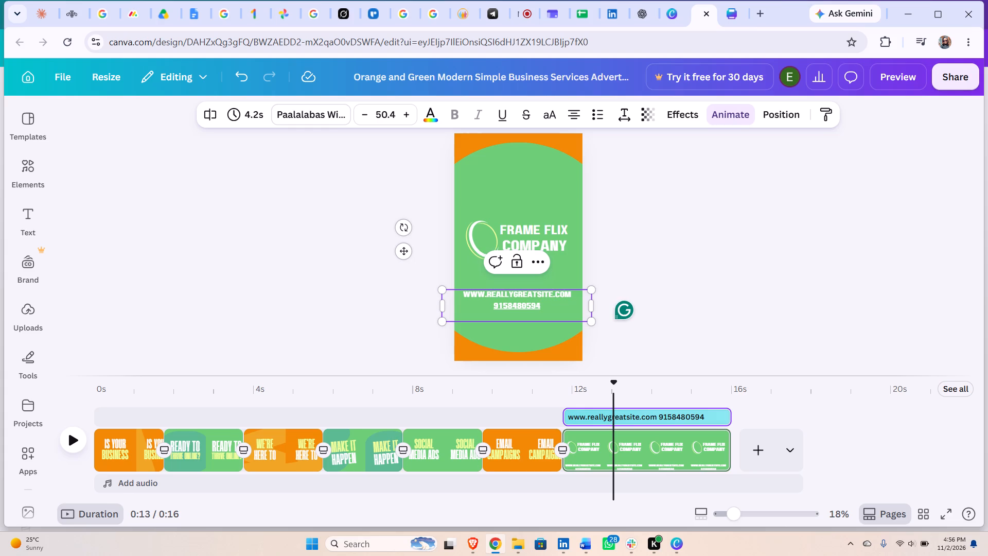
pyautogui.doubleClick(576, 294)
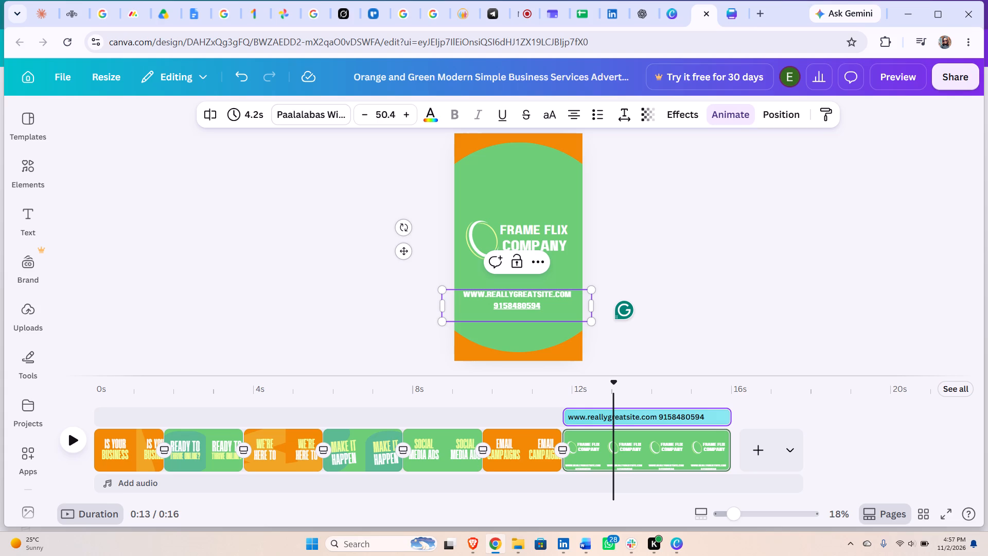
pyautogui.click(576, 294)
pyautogui.click(614, 10)
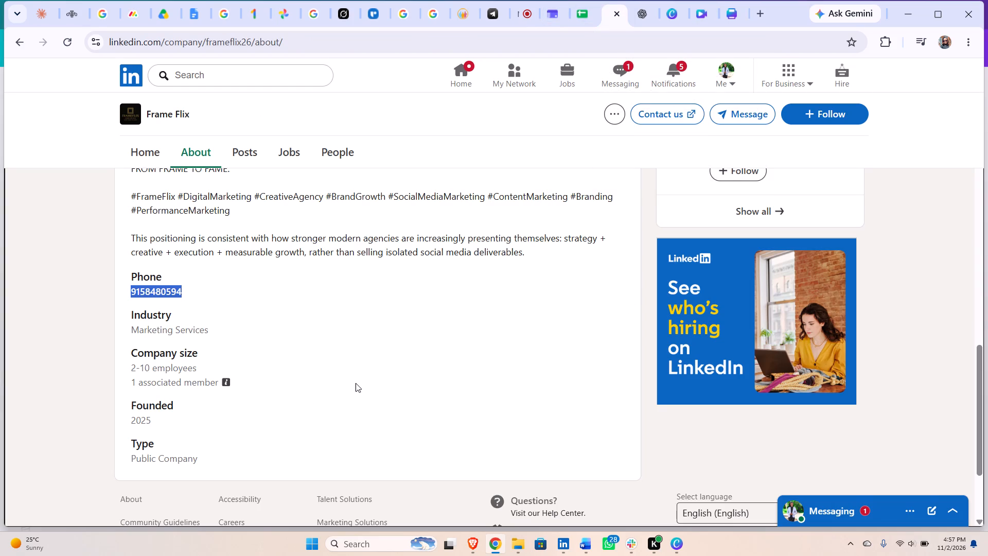
pyautogui.click(356, 383)
pyautogui.scroll(6, 356, 383)
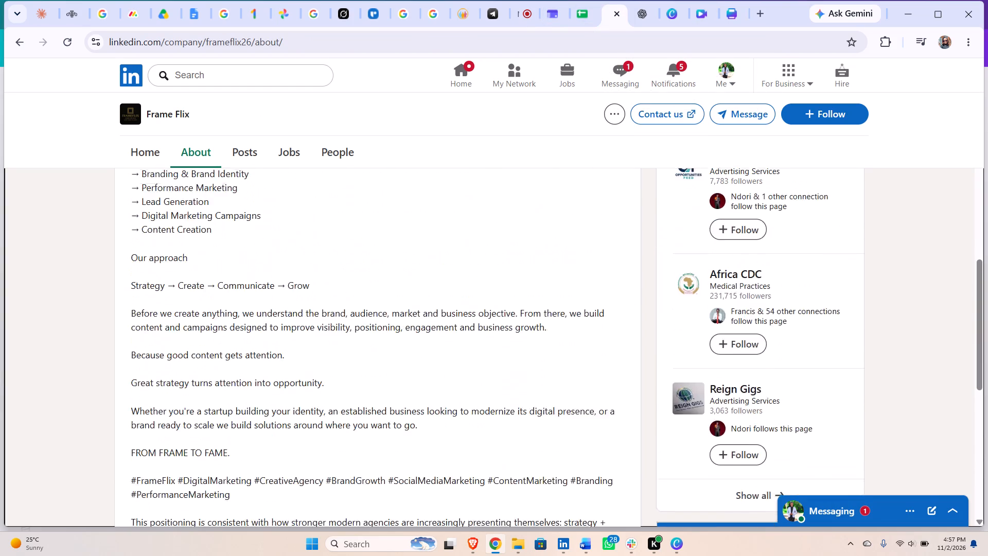
pyautogui.scroll(6, 356, 383)
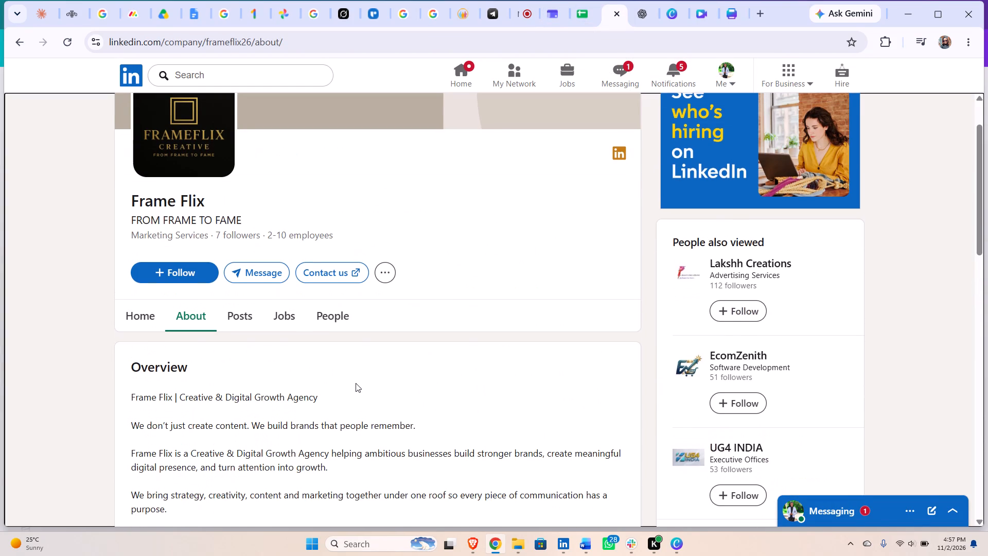
pyautogui.scroll(1, 356, 383)
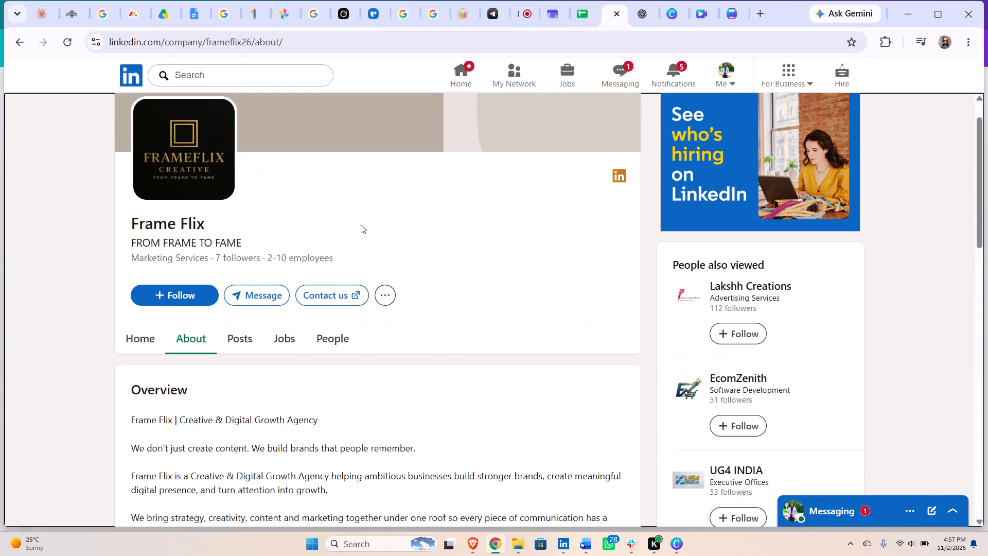
pyautogui.scroll(3, 361, 224)
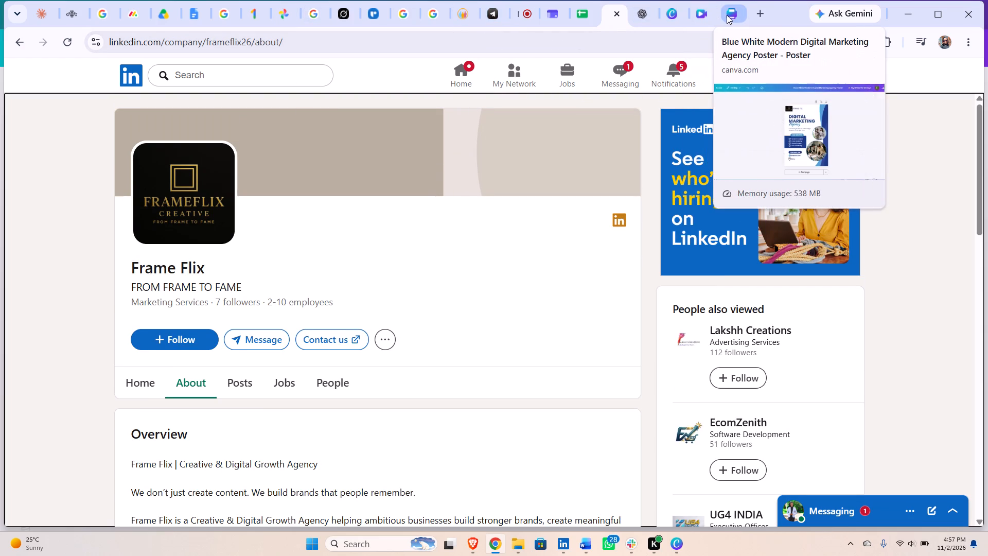
pyautogui.click(701, 11)
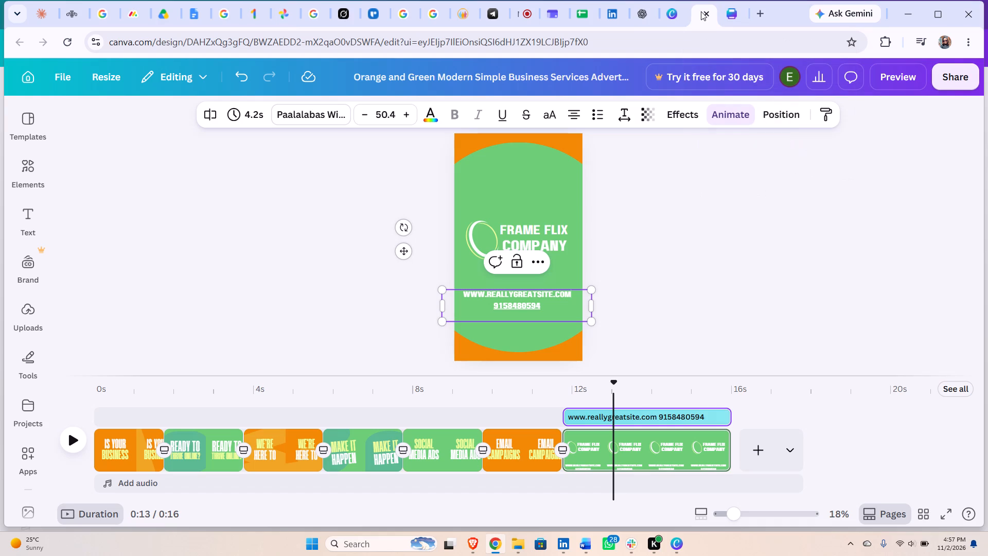
pyautogui.click(575, 296)
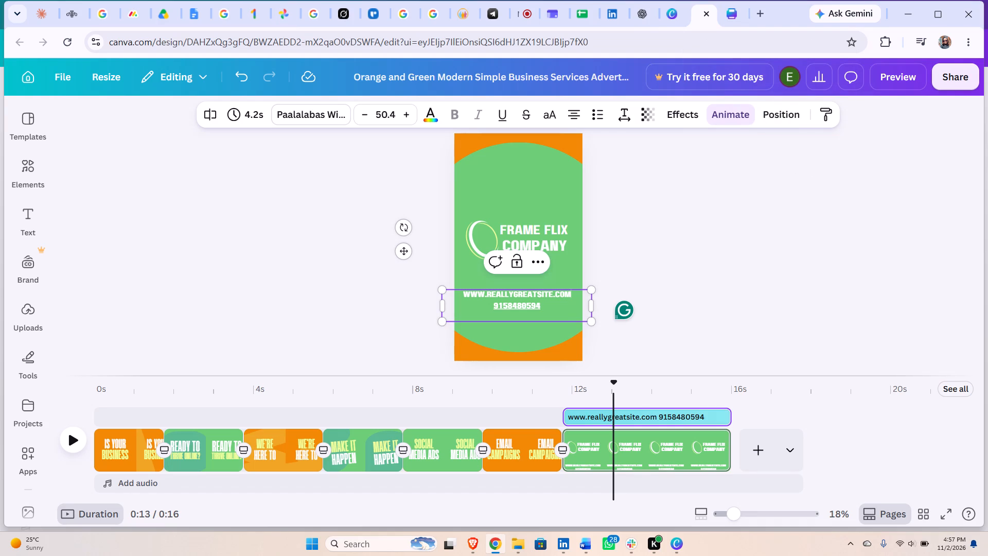
pyautogui.press('BackSpace')
pyautogui.press('BackSpace')
pyautogui.press('BackSpace')
pyautogui.press('BackSpace')
pyautogui.press('BackSpace')
pyautogui.press('BackSpace')
pyautogui.press('BackSpace')
pyautogui.press('BackSpace')
pyautogui.press('BackSpace')
pyautogui.press('BackSpace')
pyautogui.press('BackSpace')
pyautogui.press('BackSpace')
pyautogui.press('BackSpace')
pyautogui.press('BackSpace')
pyautogui.press('BackSpace')
pyautogui.press('BackSpace')
pyautogui.press('BackSpace')
pyautogui.press('BackSpace')
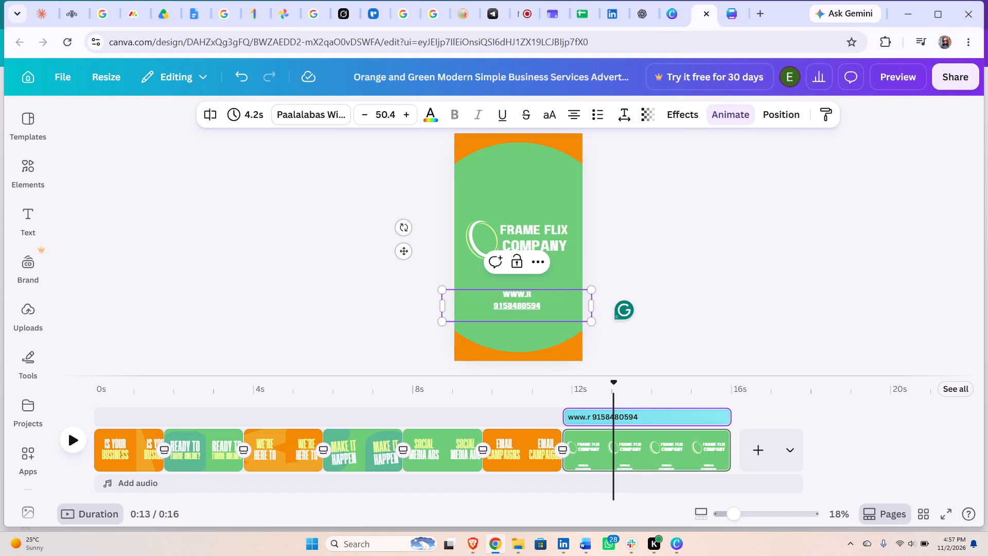
pyautogui.press('BackSpace')
pyautogui.press('BackSpace')
pyautogui.press('BackSpace')
pyautogui.press('BackSpace')
pyautogui.press('BackSpace')
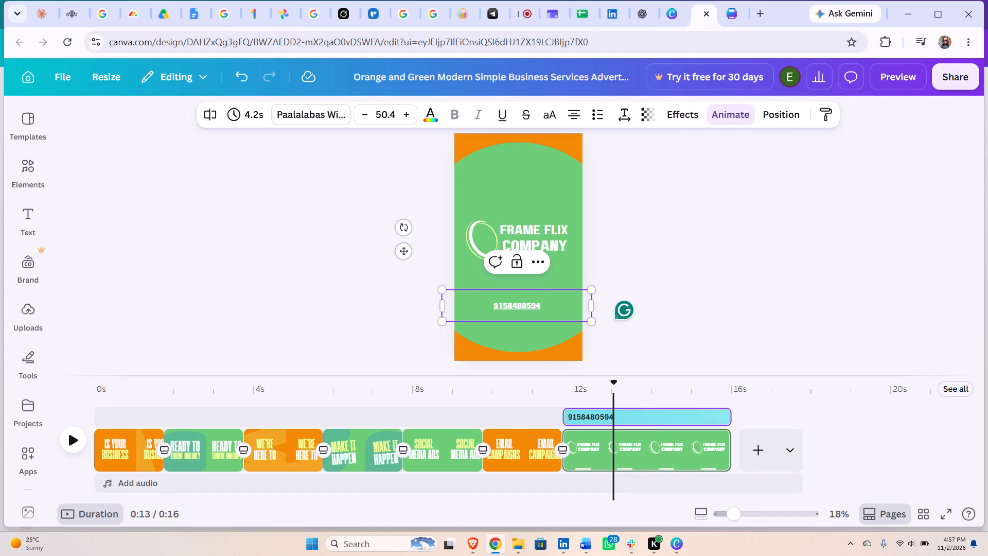
pyautogui.click(673, 285)
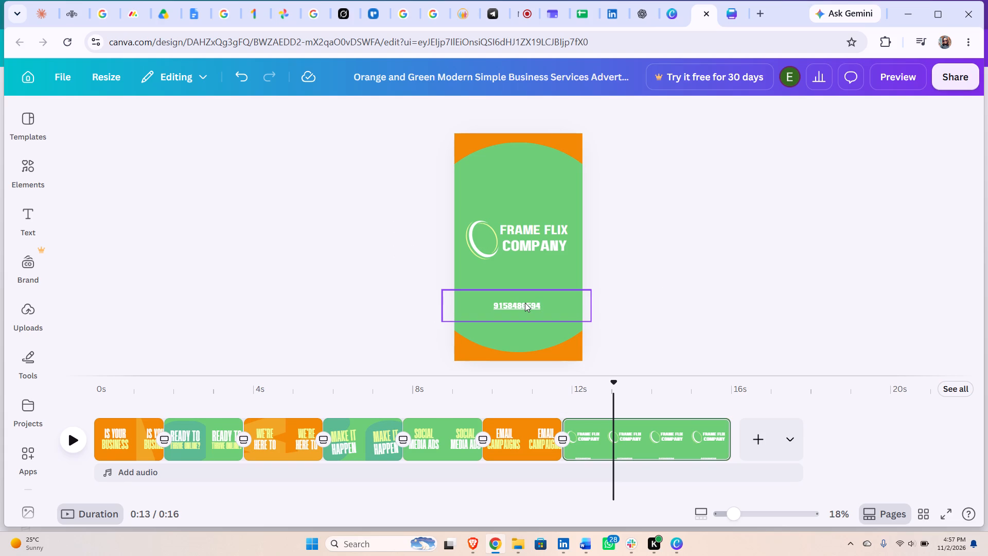
# Replace the closing scene's ring logo with the uploaded black and gold FrameFlix Creative logo.
pyautogui.click(491, 241)
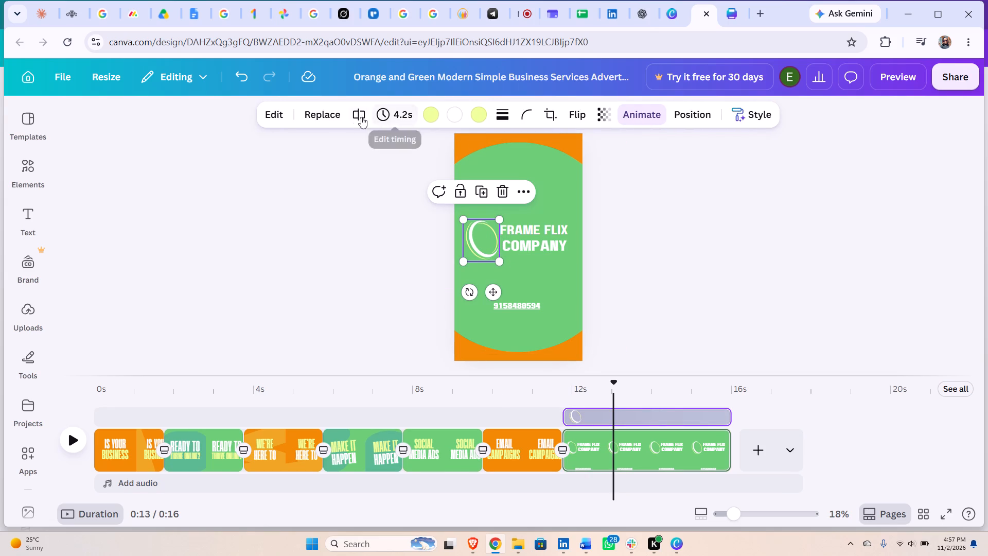
pyautogui.click(331, 111)
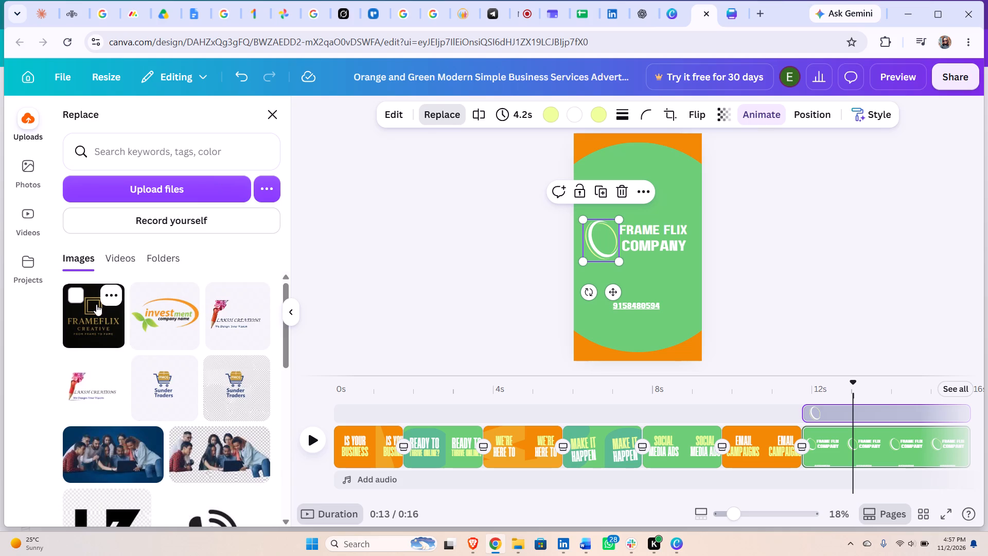
pyautogui.click(96, 304)
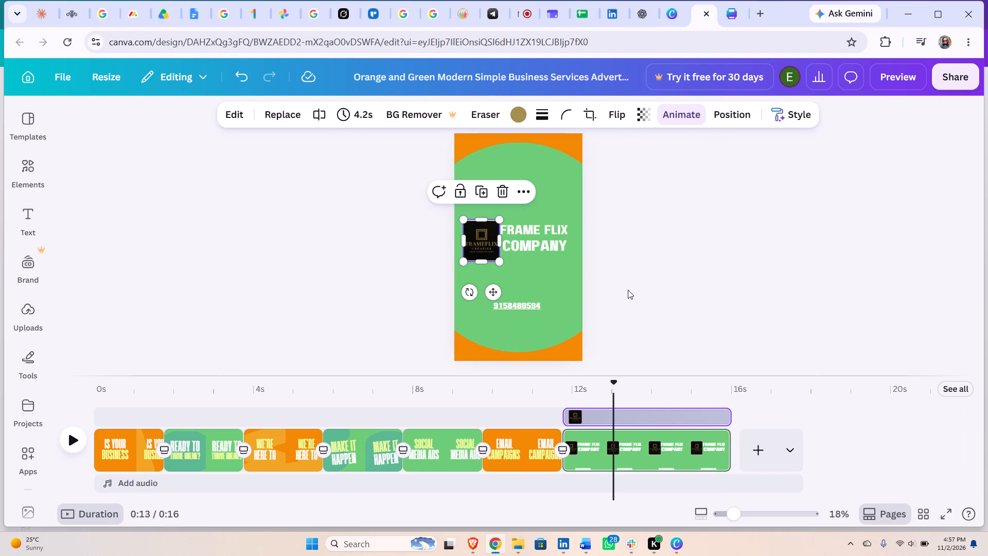
pyautogui.click(651, 289)
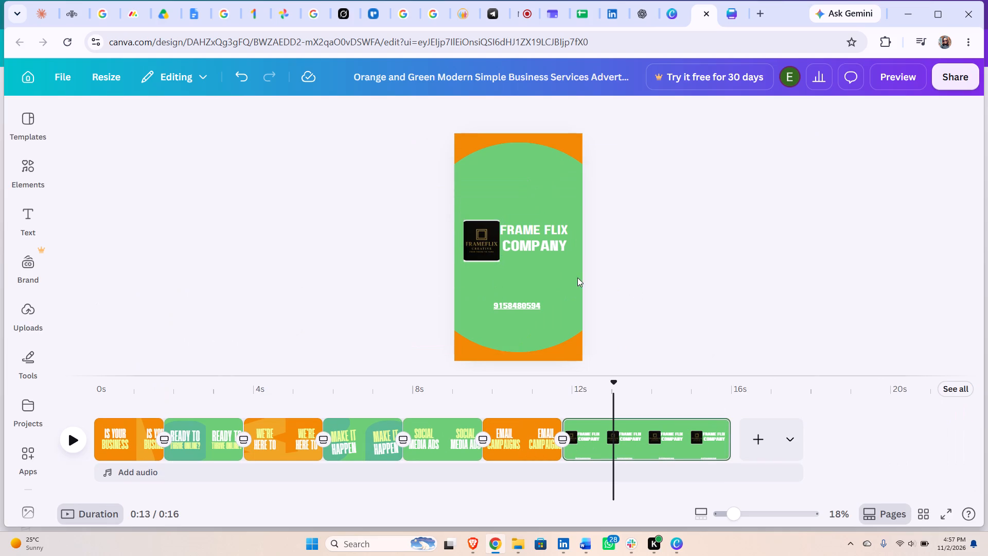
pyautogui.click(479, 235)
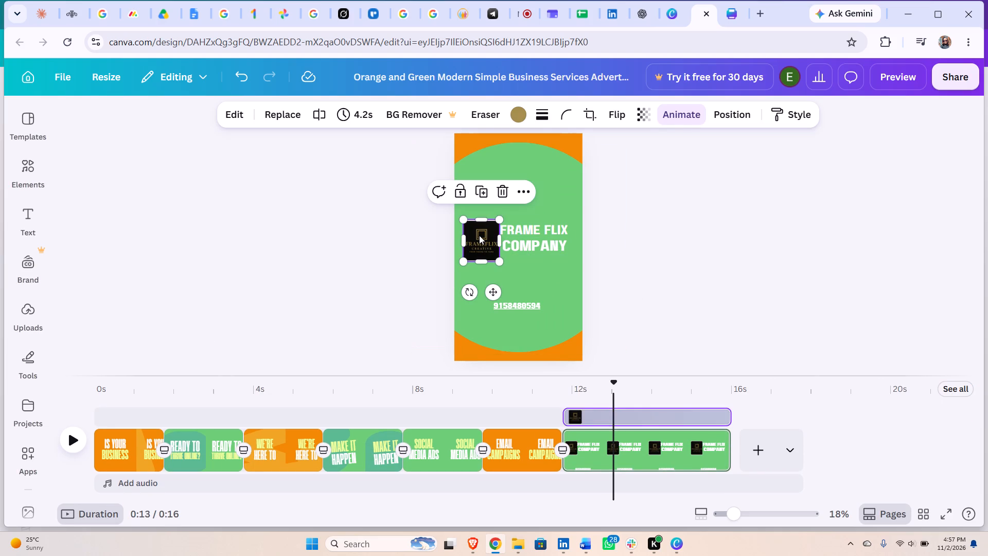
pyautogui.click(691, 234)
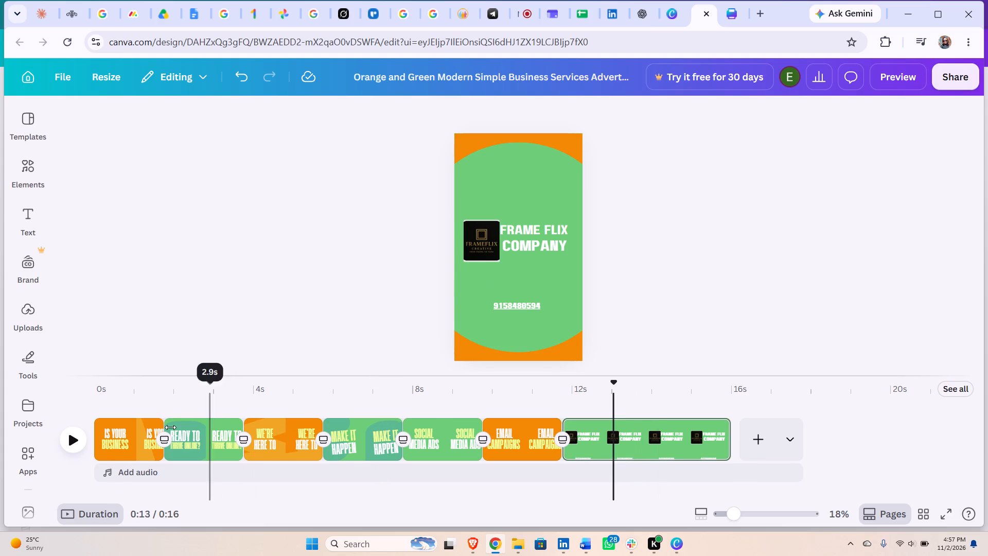
# Play the customized mobile video from the start to review its scenes.
pyautogui.click(79, 444)
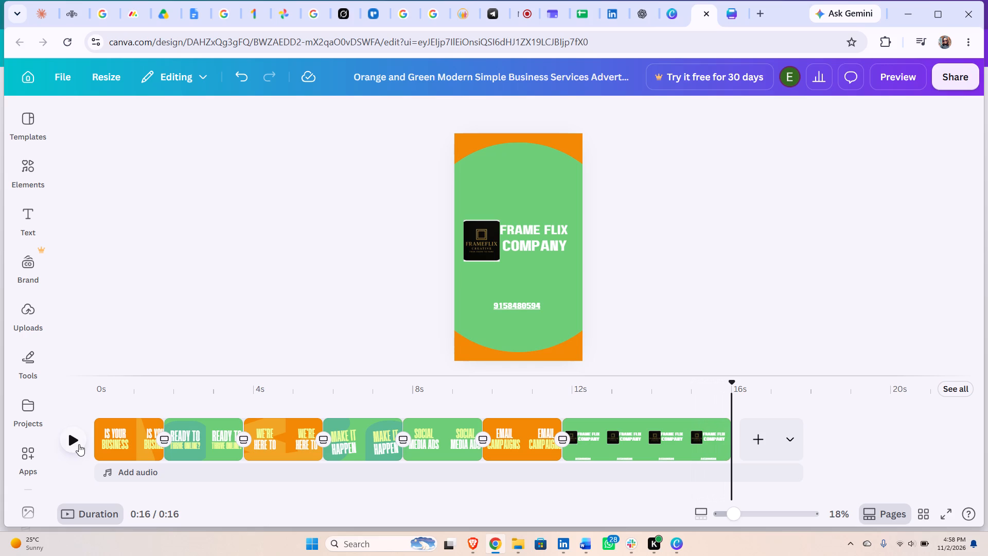
pyautogui.click(79, 444)
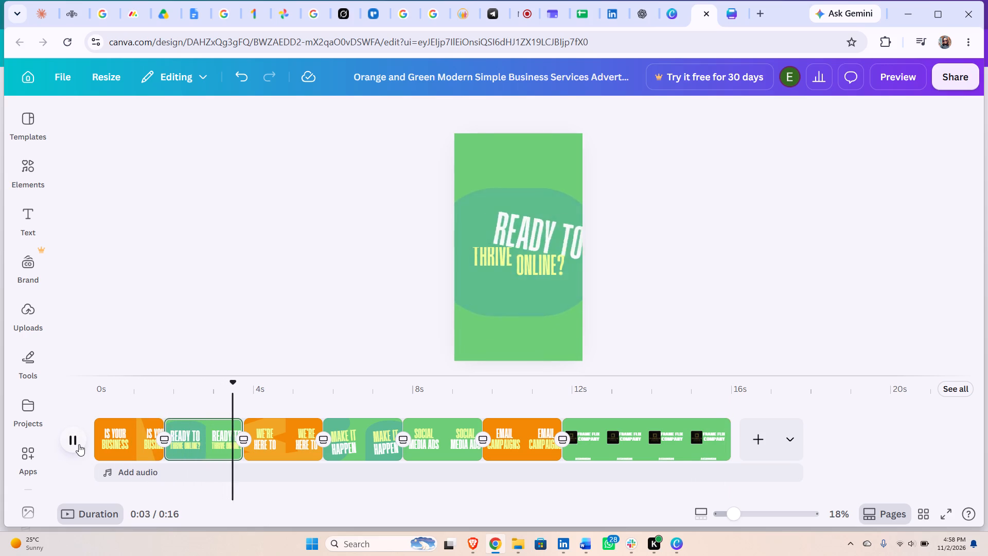
pyautogui.click(79, 444)
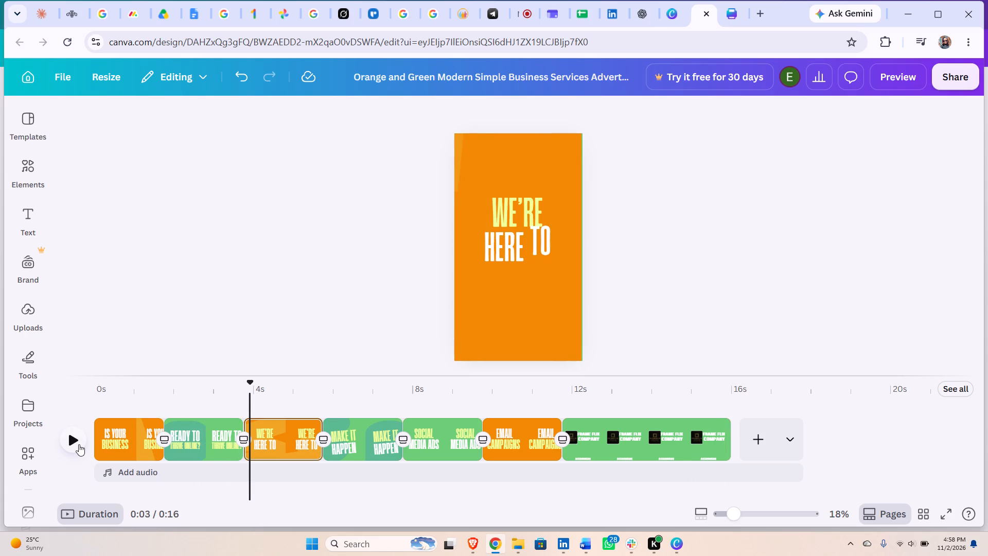
pyautogui.click(79, 444)
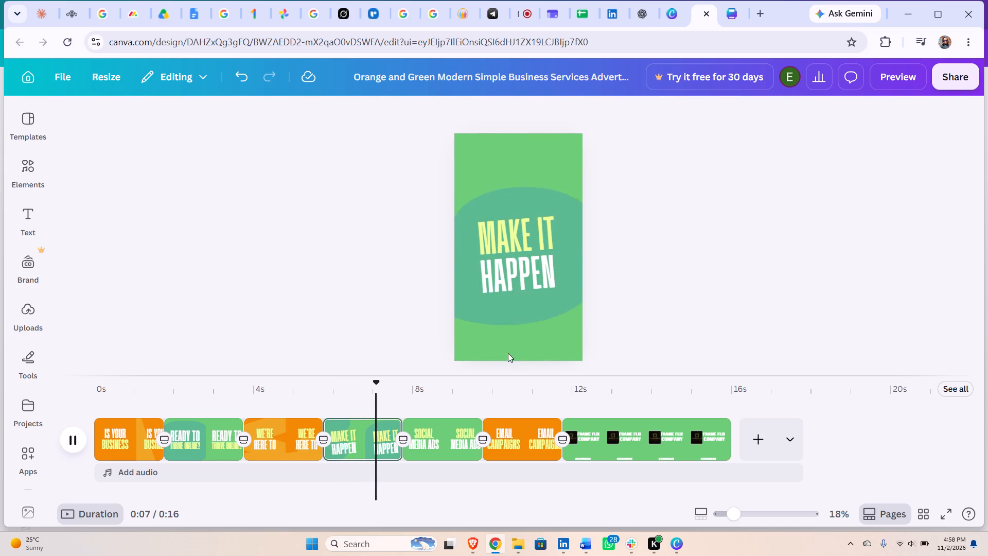
# Close the template preview, go to the home page and open the recent FRAMEFLIX LinkedIn design.
pyautogui.click(729, 12)
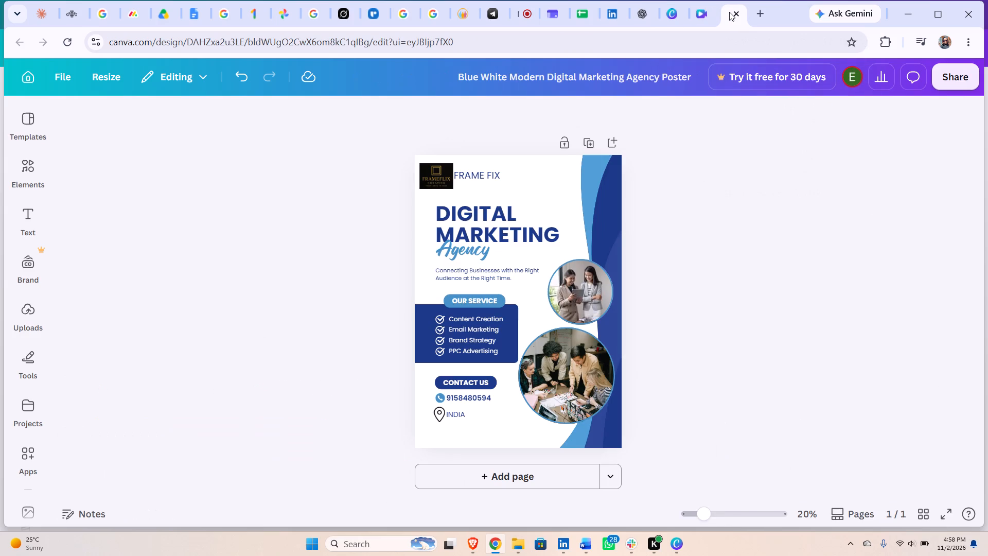
pyautogui.click(668, 16)
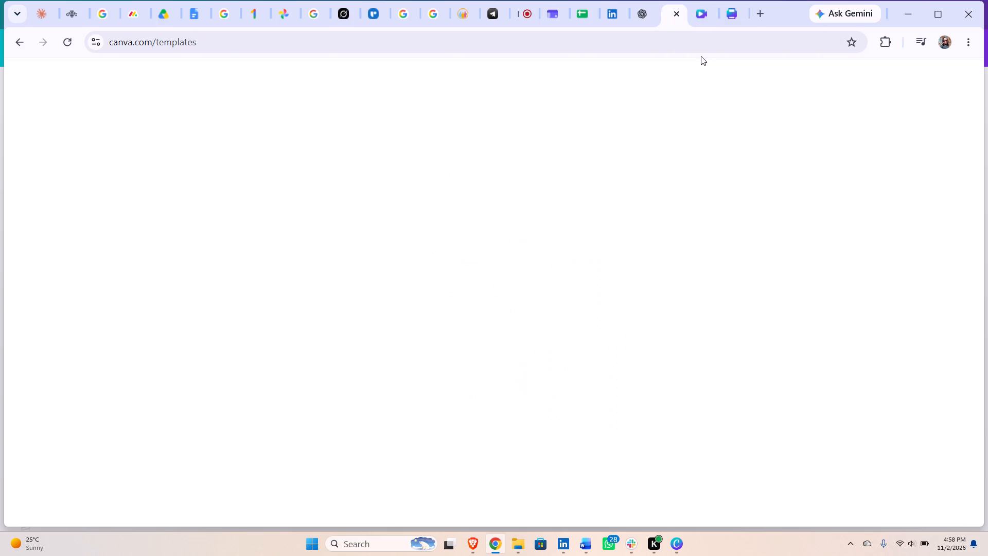
pyautogui.click(956, 87)
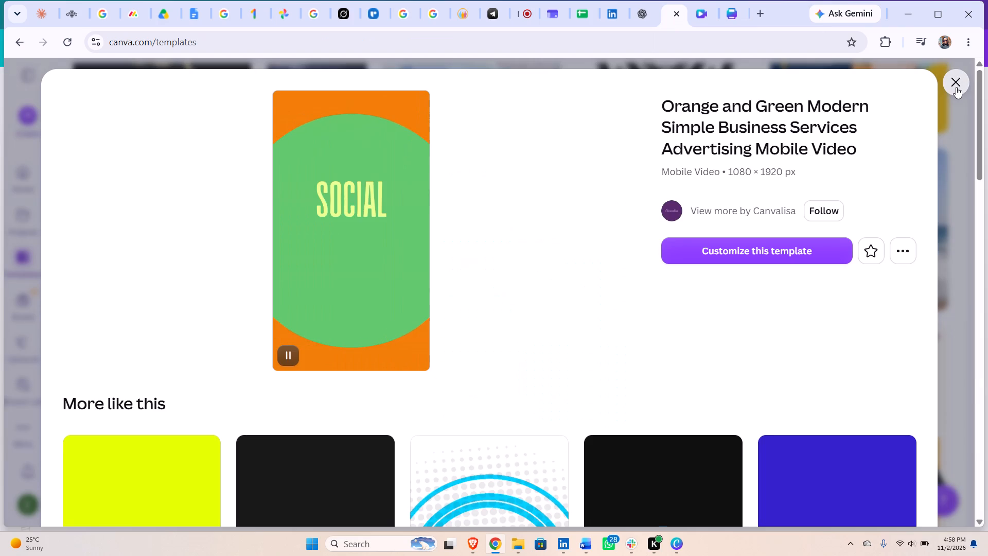
pyautogui.click(948, 86)
pyautogui.scroll(3, 458, 273)
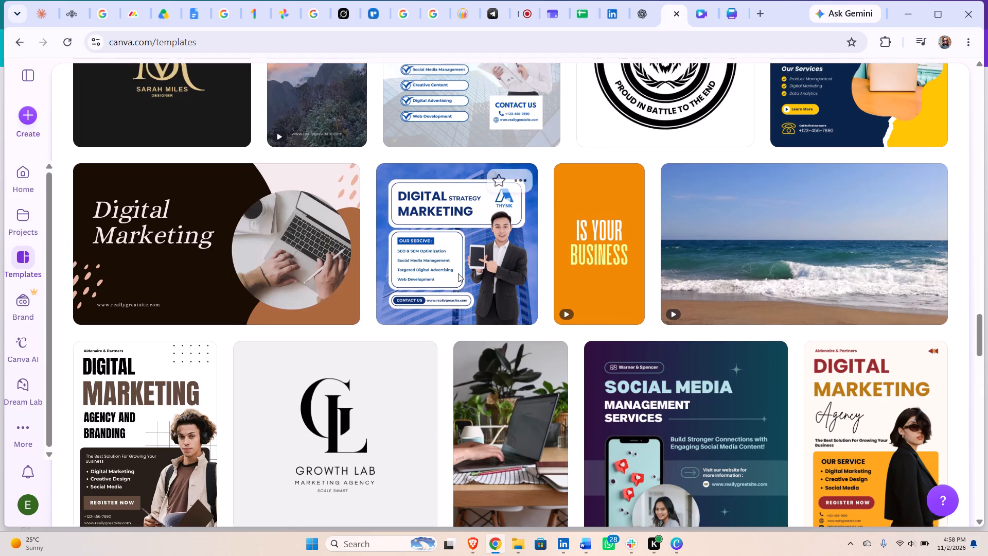
pyautogui.scroll(12, 458, 273)
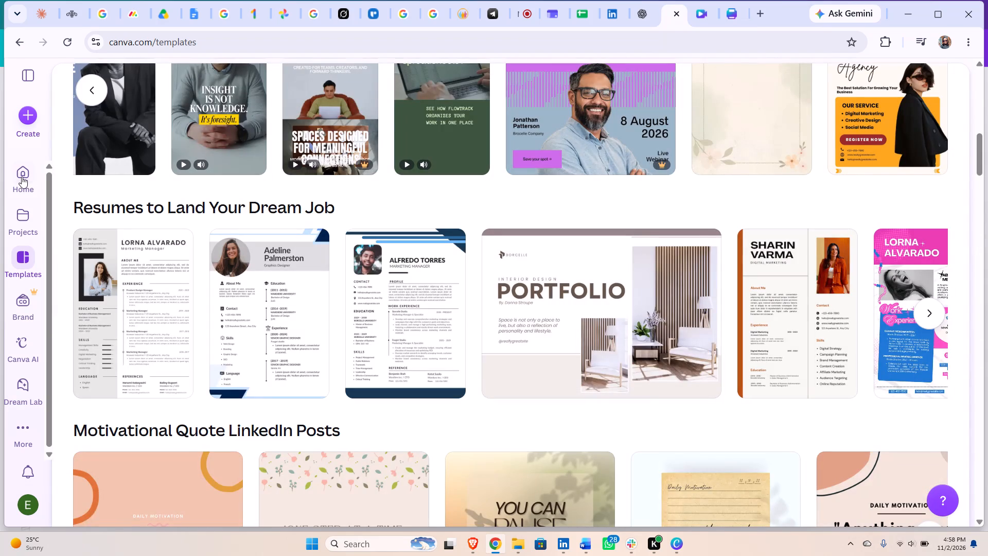
pyautogui.click(22, 177)
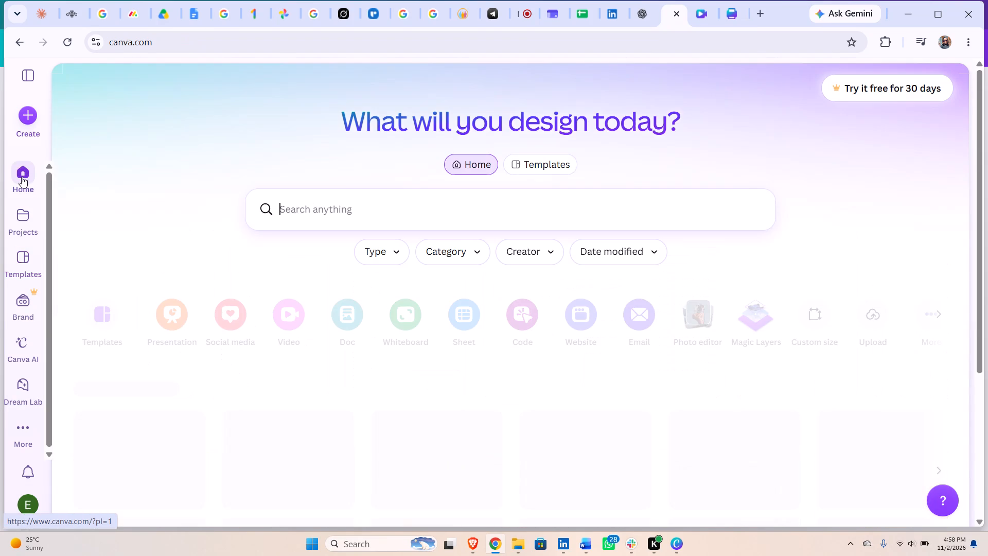
pyautogui.scroll(-3, 423, 266)
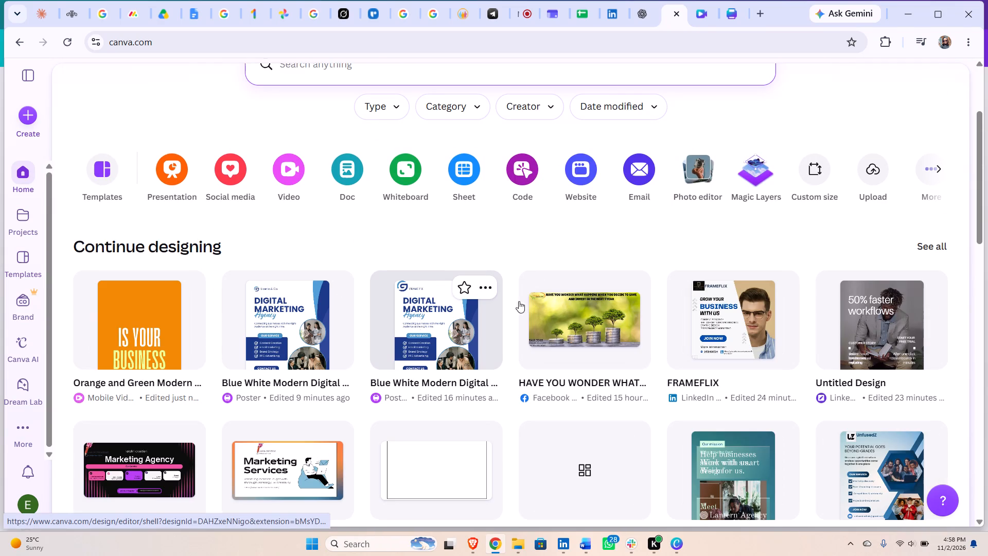
pyautogui.click(738, 305)
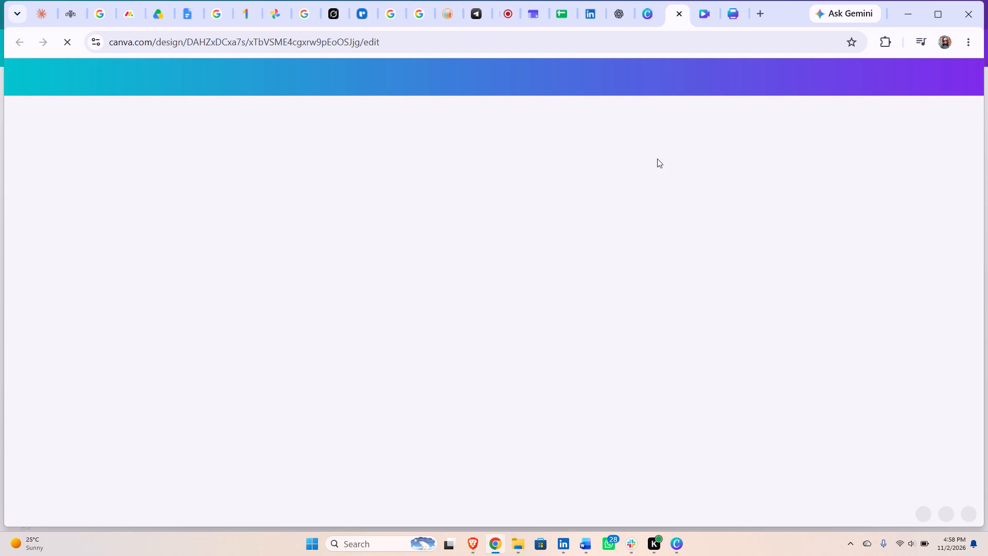
# Search from the home page for "VIDEO MAKING" and look through the matching templates and designs.
pyautogui.click(648, 9)
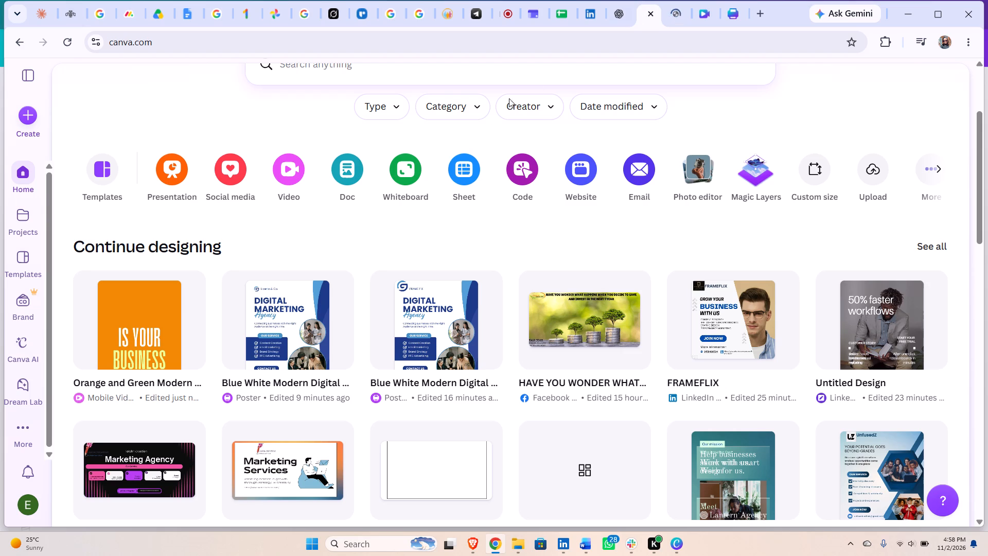
pyautogui.scroll(3, 457, 139)
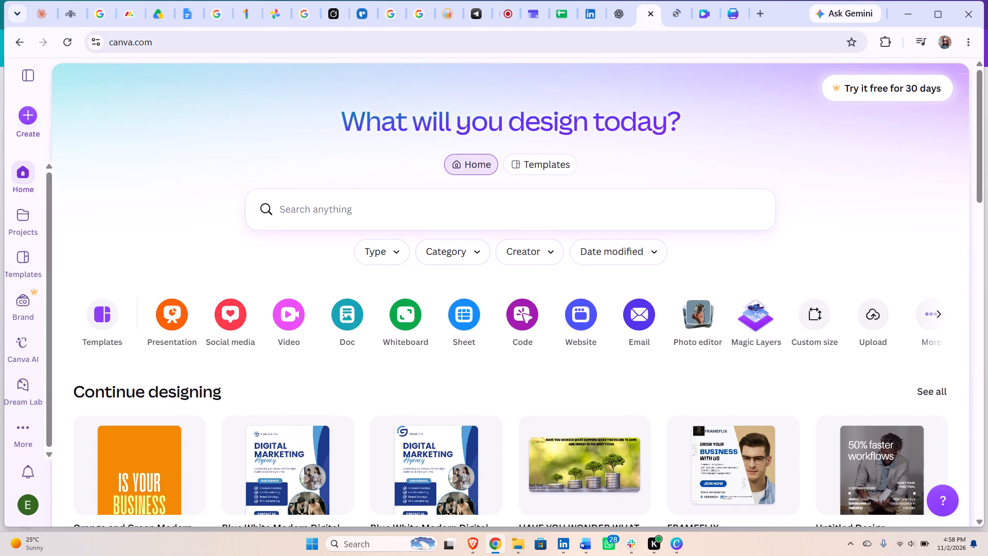
pyautogui.click(417, 206)
pyautogui.write('VIDEO MAKIN')
pyautogui.press('g')
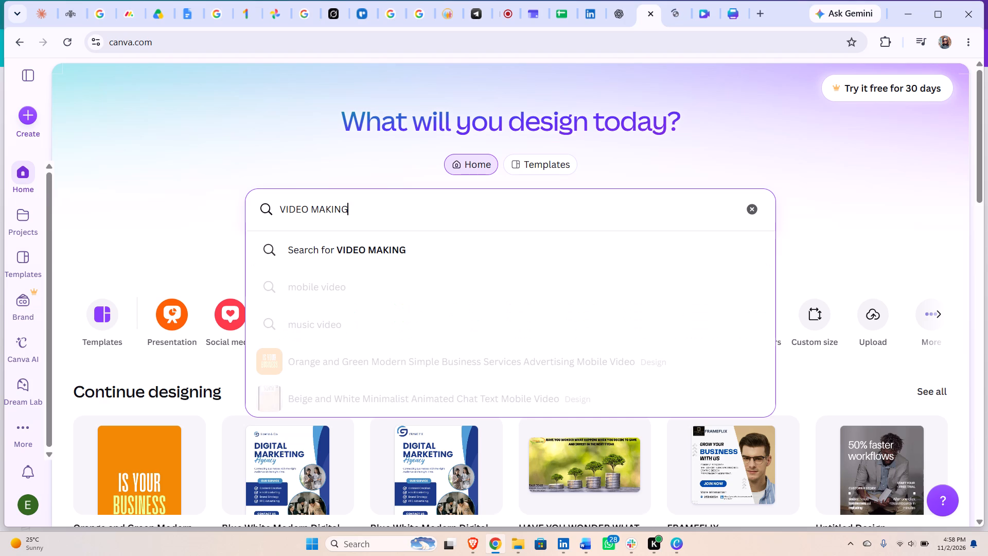
pyautogui.press('Return')
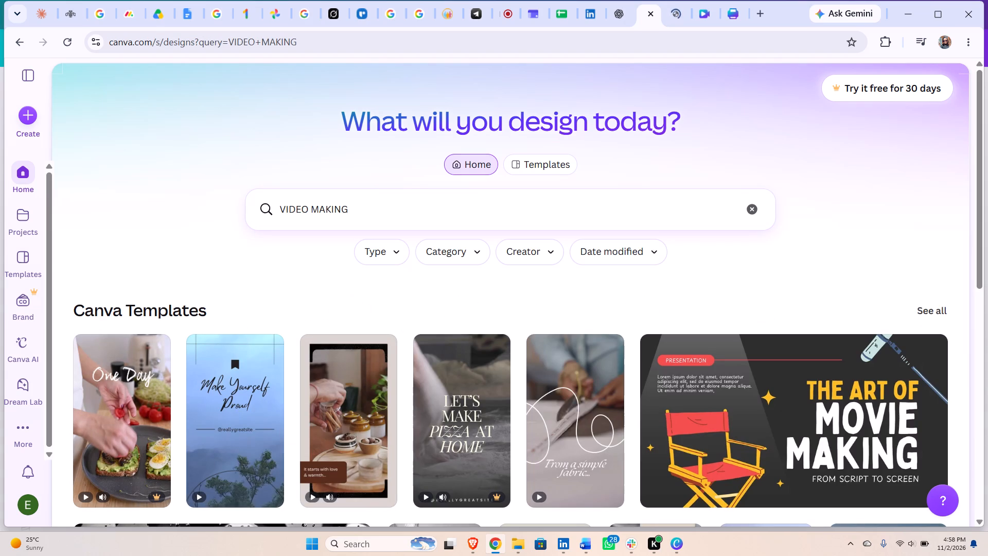
pyautogui.scroll(-3, 553, 400)
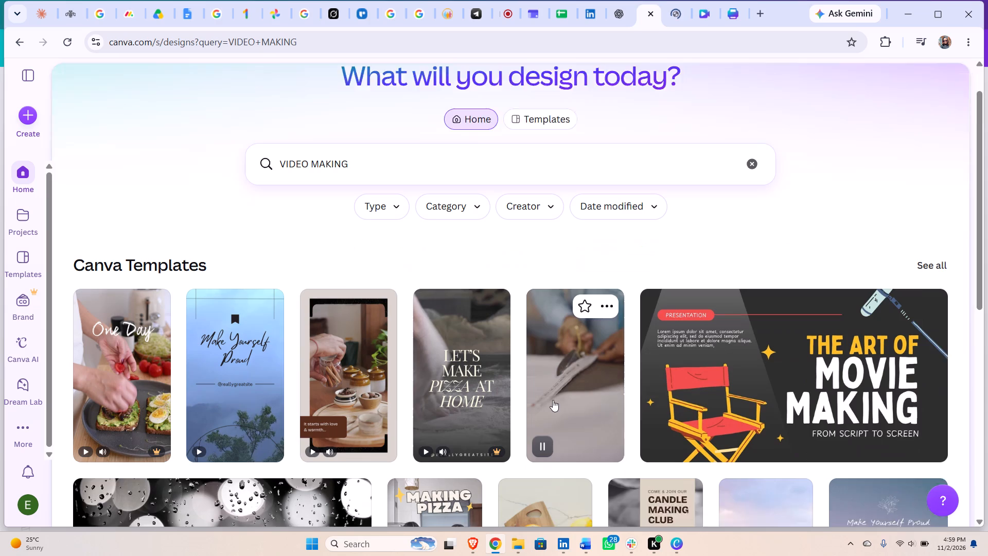
pyautogui.scroll(-3, 553, 400)
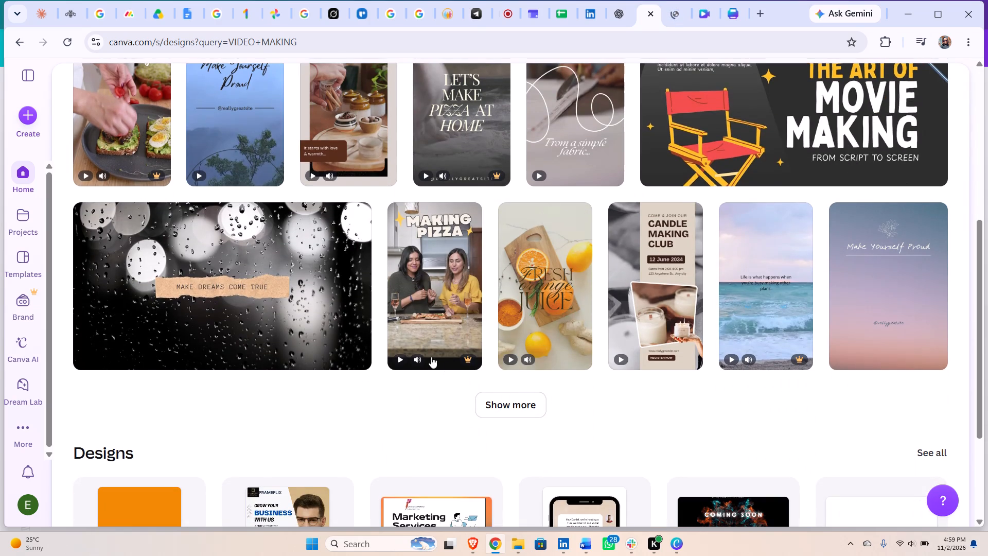
pyautogui.scroll(-5, 325, 366)
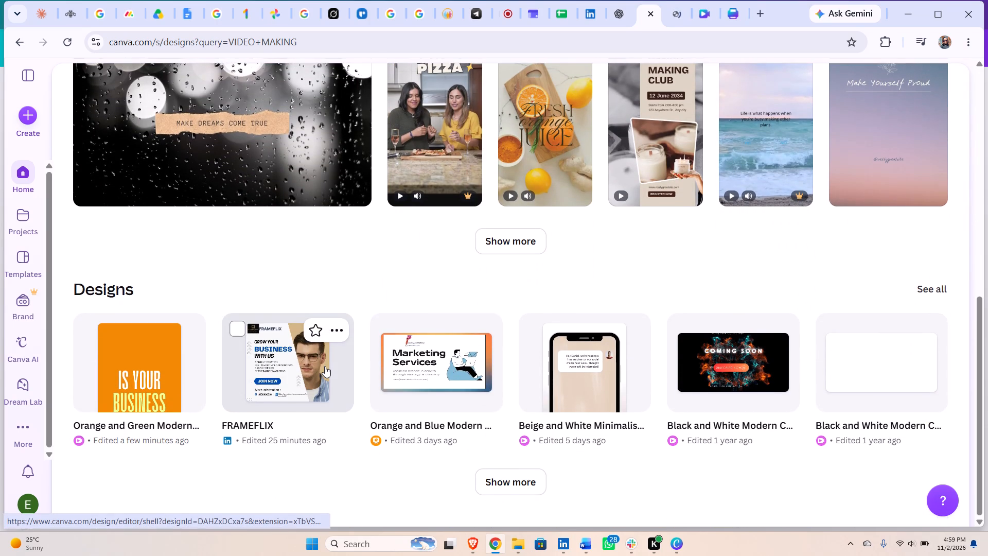
pyautogui.scroll(-1, 325, 366)
pyautogui.scroll(5, 325, 366)
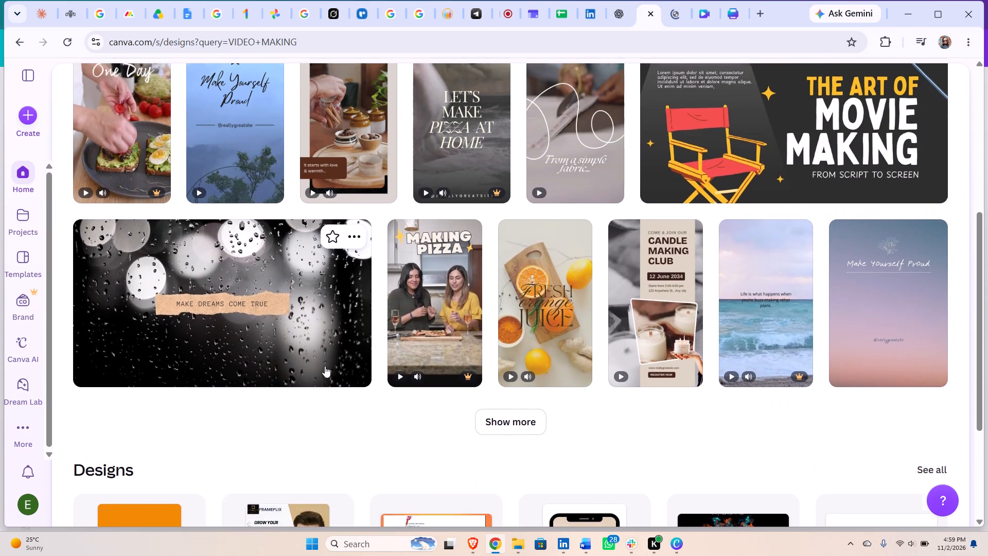
pyautogui.scroll(3, 325, 366)
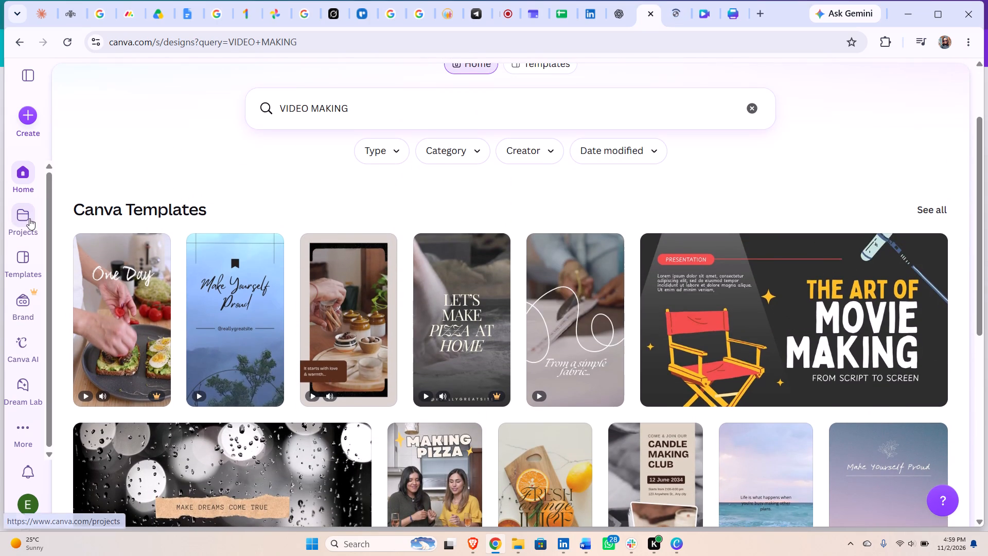
# Check the Mobile Video and other template categories, and create a blank Landscape Video from its own category.
pyautogui.click(27, 263)
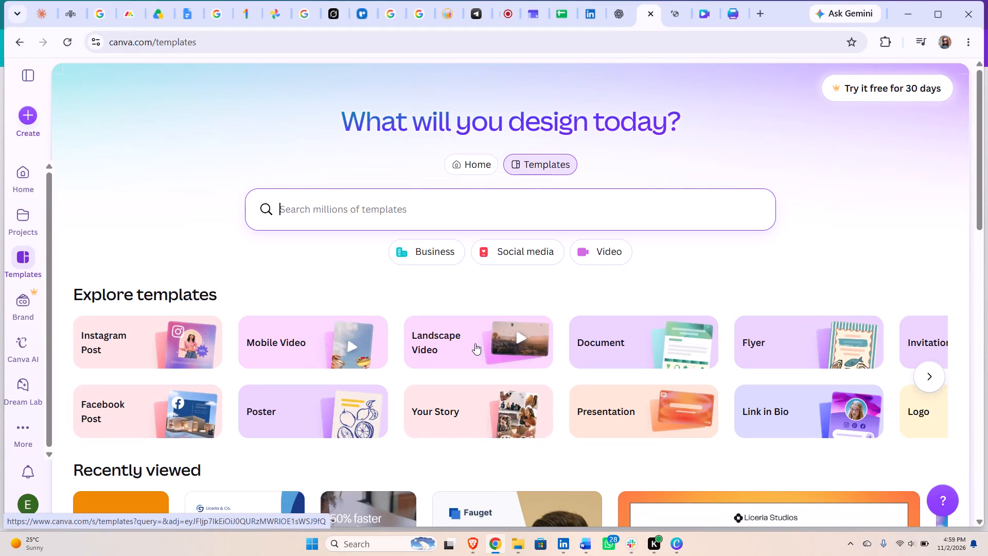
pyautogui.click(340, 350)
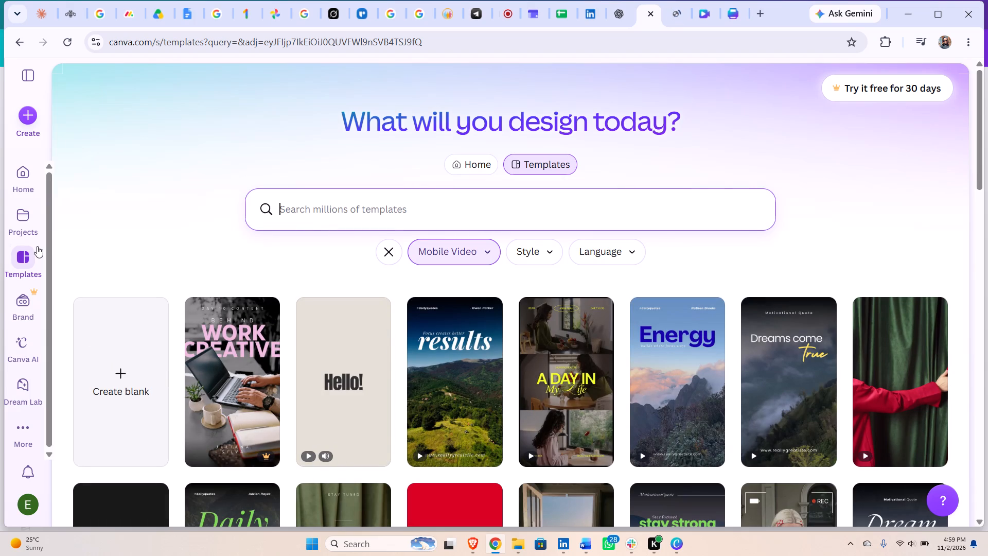
pyautogui.click(13, 38)
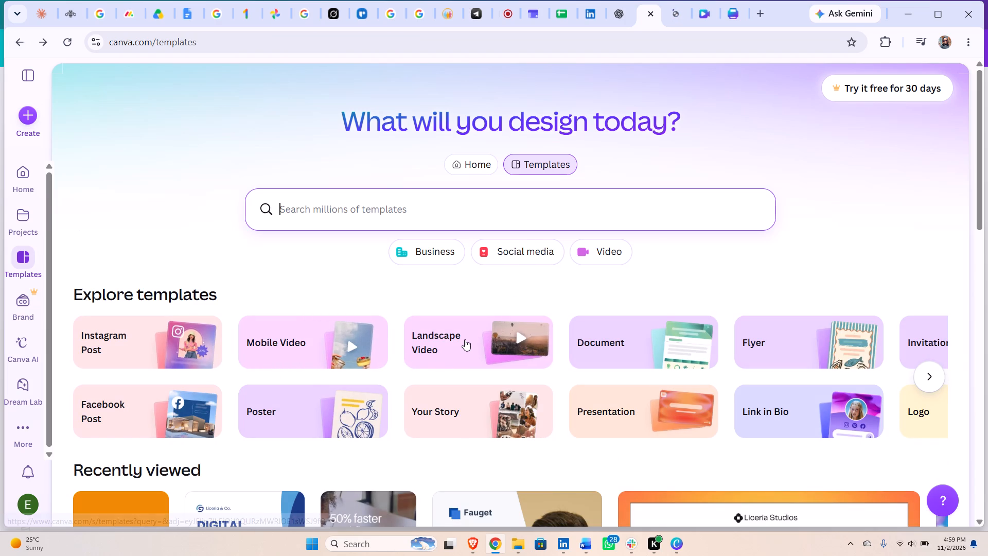
pyautogui.click(927, 381)
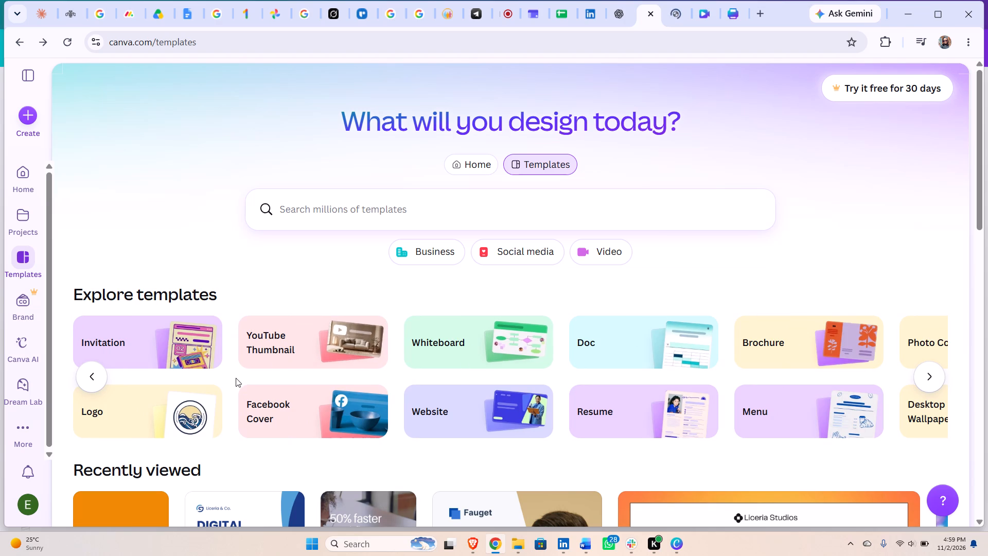
pyautogui.click(89, 381)
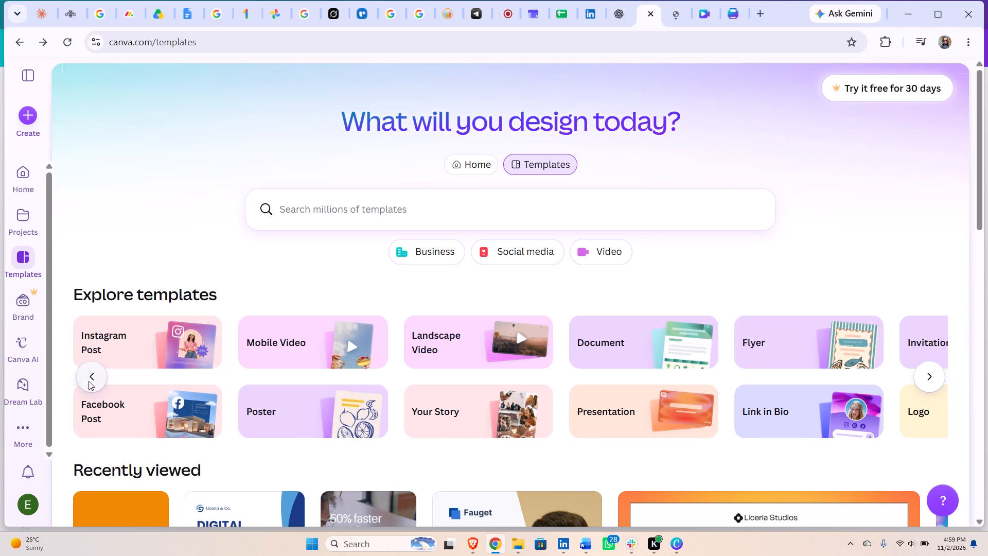
pyautogui.click(466, 350)
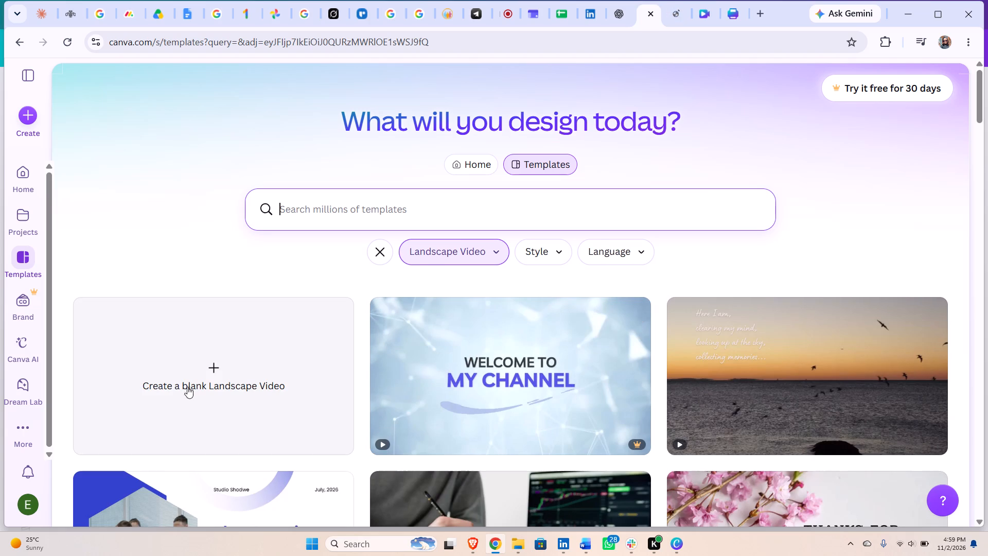
pyautogui.click(214, 368)
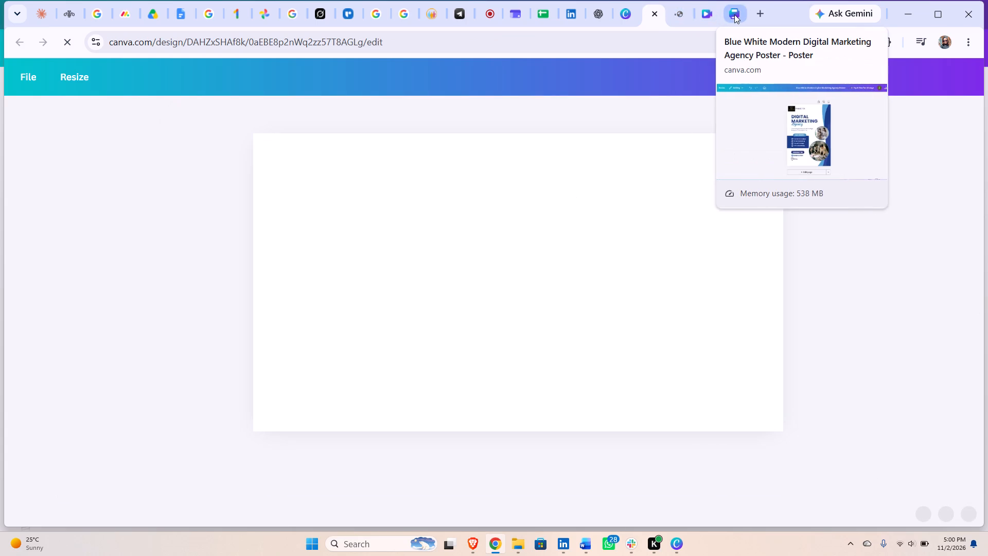
# Glance at the FRAMEFLIX design, return to the blank landscape video and lengthen its page to 21.3 s.
pyautogui.click(679, 15)
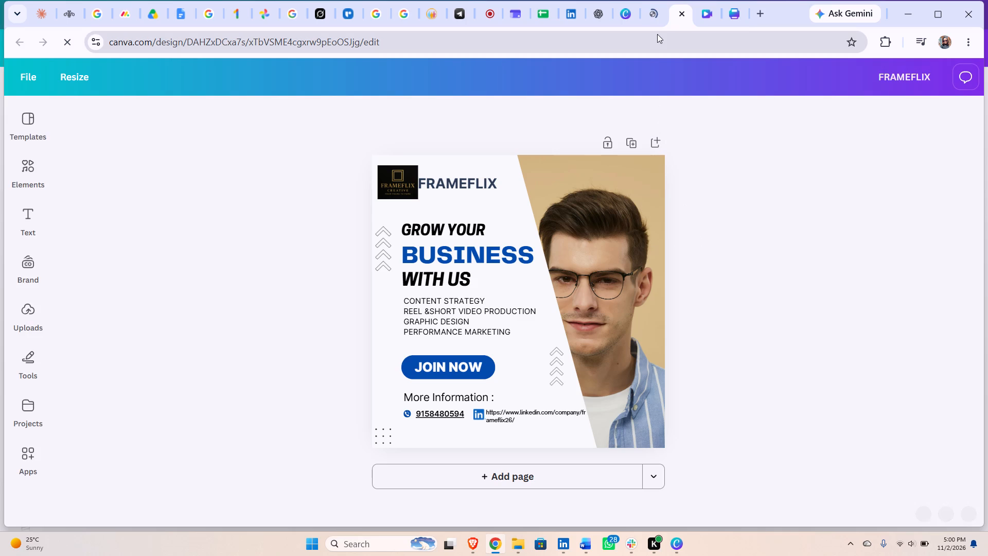
pyautogui.click(655, 15)
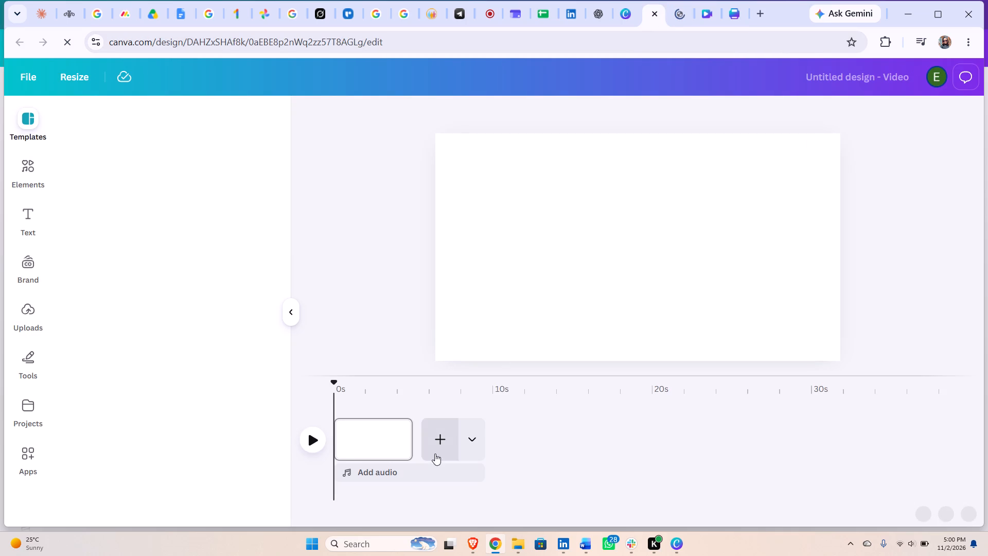
pyautogui.moveTo(411, 441); pyautogui.dragTo(646, 442)
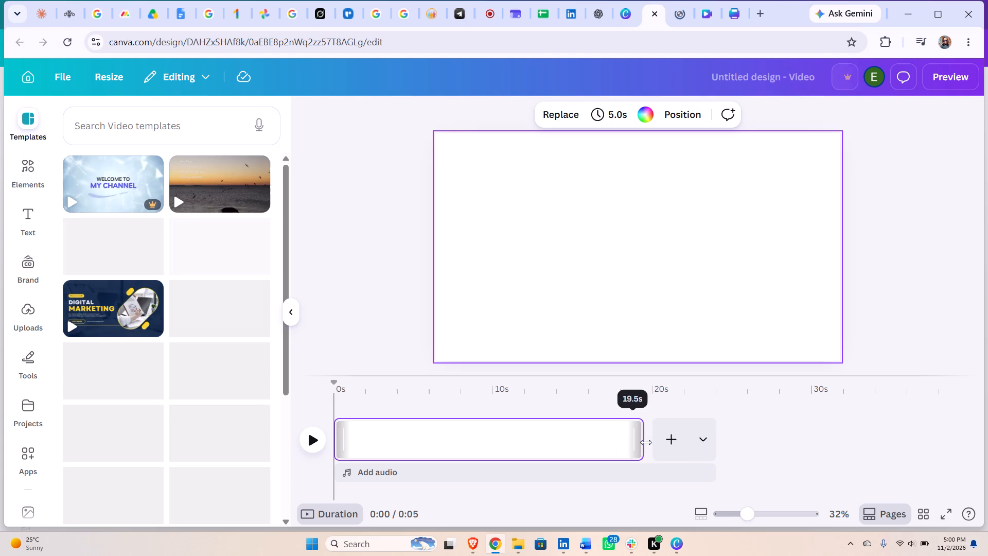
pyautogui.moveTo(646, 442); pyautogui.dragTo(762, 435)
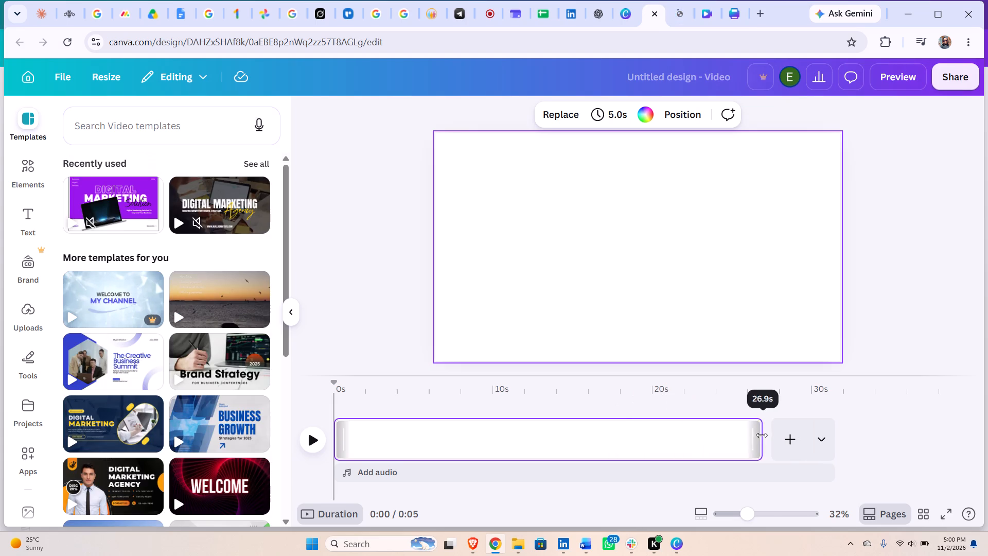
pyautogui.moveTo(762, 435); pyautogui.dragTo(793, 435)
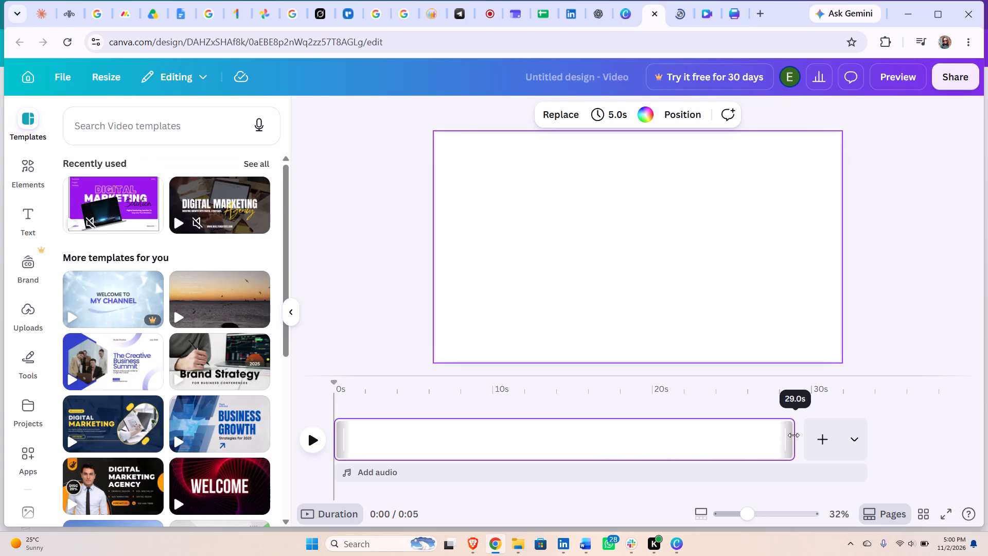
pyautogui.moveTo(793, 435); pyautogui.dragTo(737, 435)
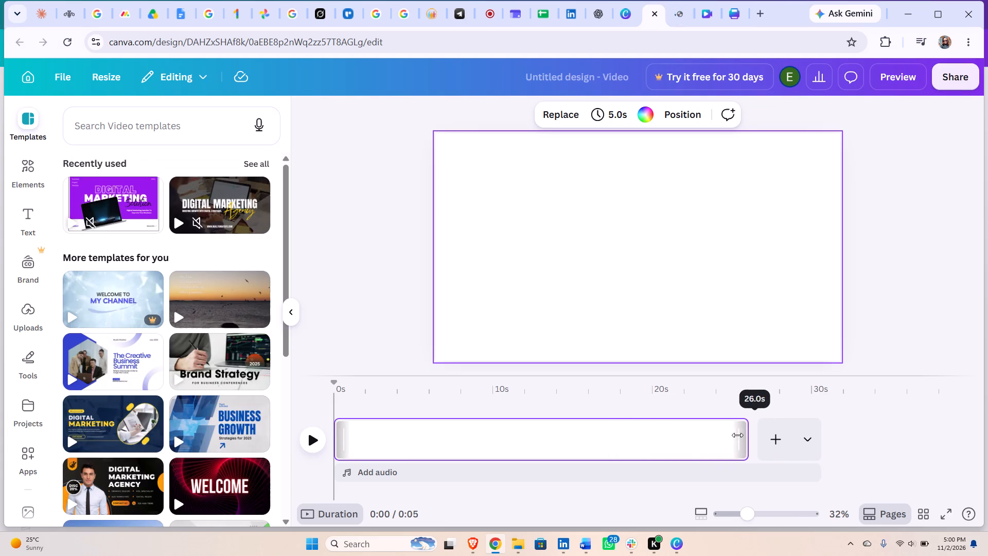
pyautogui.moveTo(737, 435); pyautogui.dragTo(672, 432)
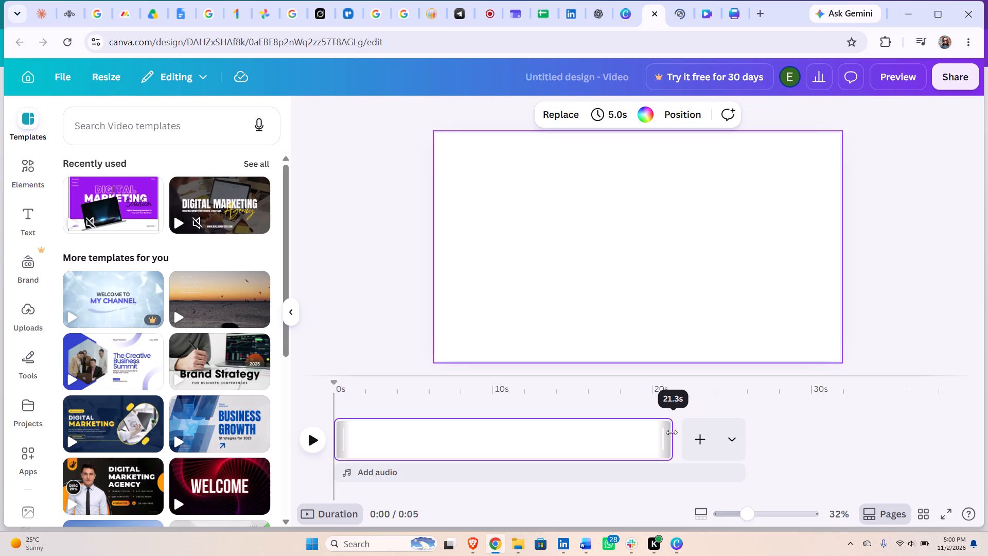
# Look through the suggested video templates for a design that could suit the blank landscape video.
pyautogui.click(367, 438)
pyautogui.scroll(-1, 142, 368)
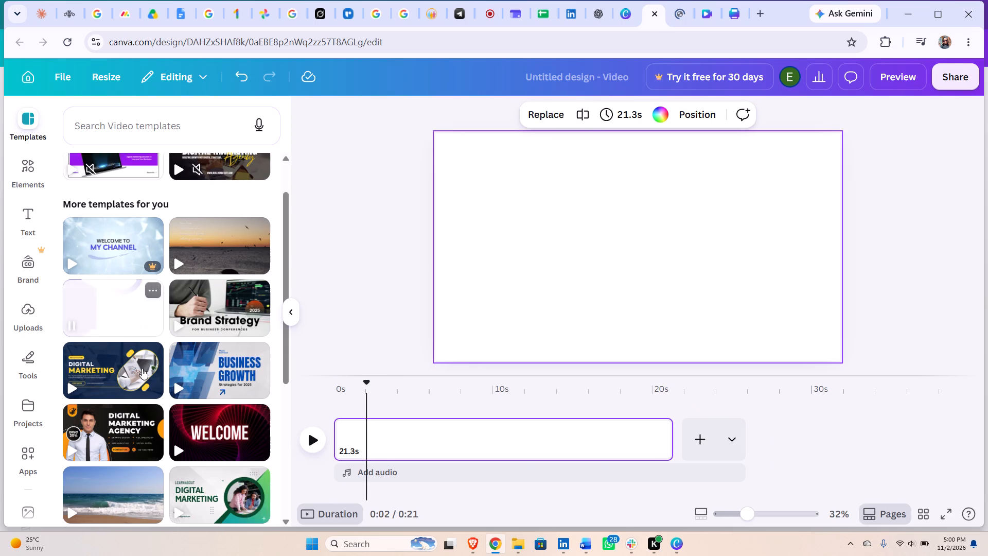
pyautogui.scroll(-5, 142, 368)
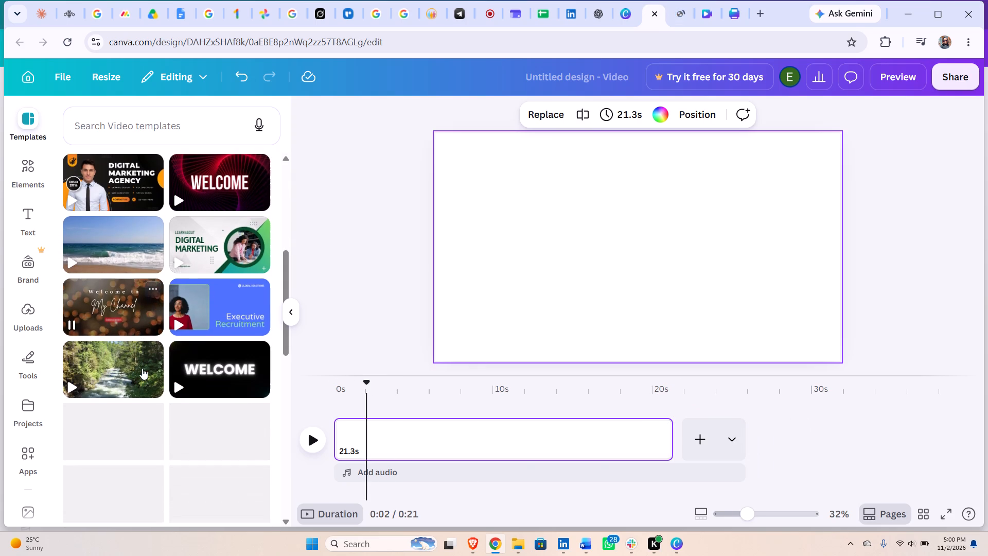
pyautogui.scroll(-2, 142, 368)
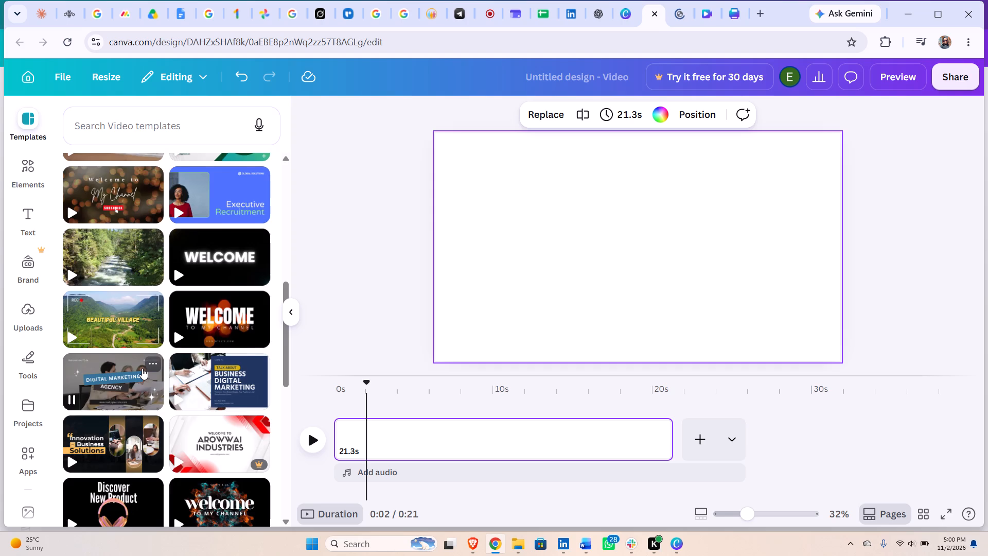
pyautogui.scroll(-3, 142, 368)
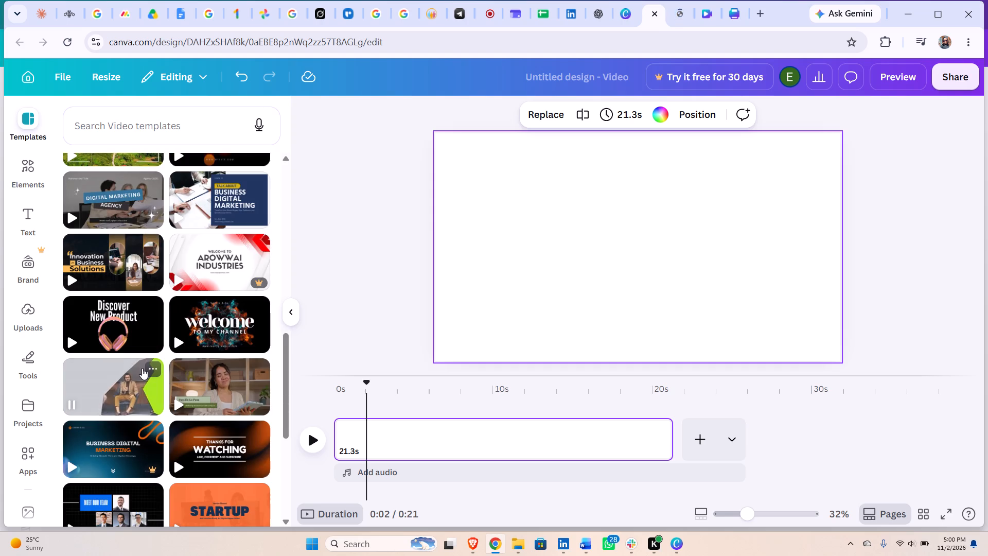
# Search the elements library for "PEOPLE".
pyautogui.click(34, 168)
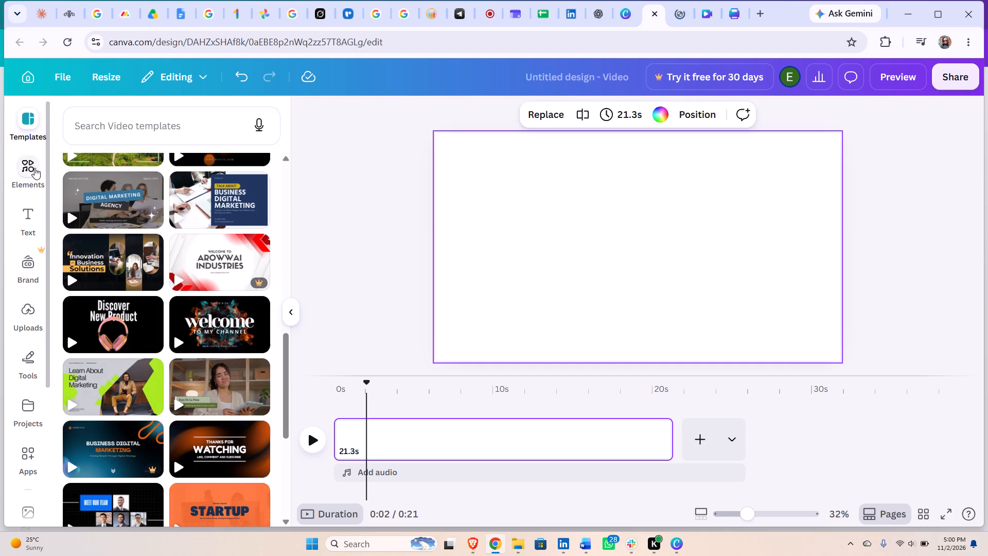
pyautogui.click(134, 117)
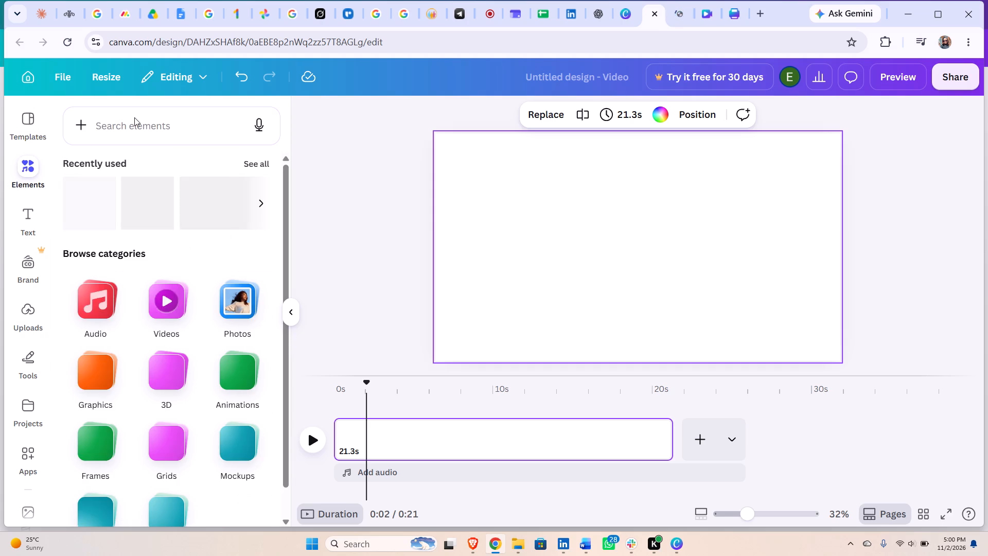
pyautogui.write('PEOPLE')
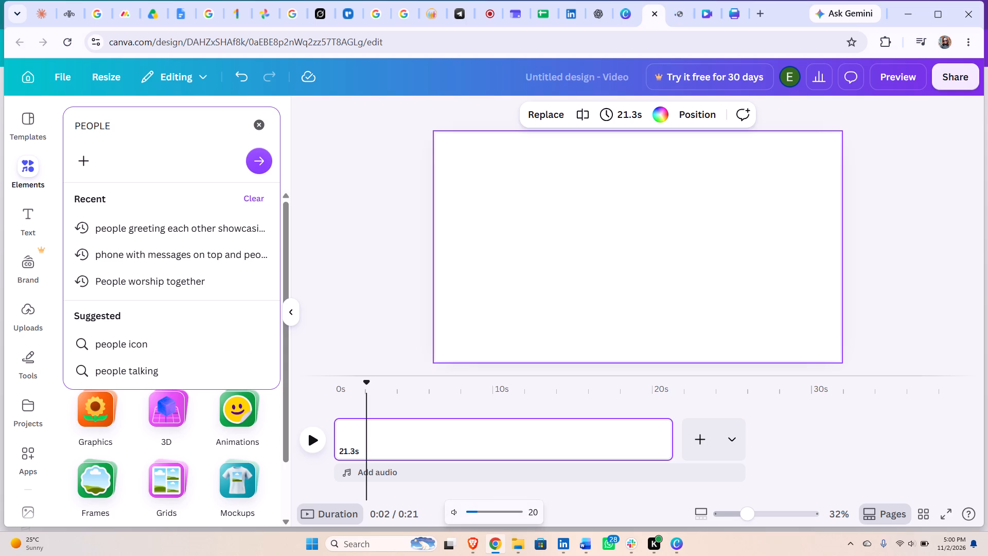
pyautogui.press('Return')
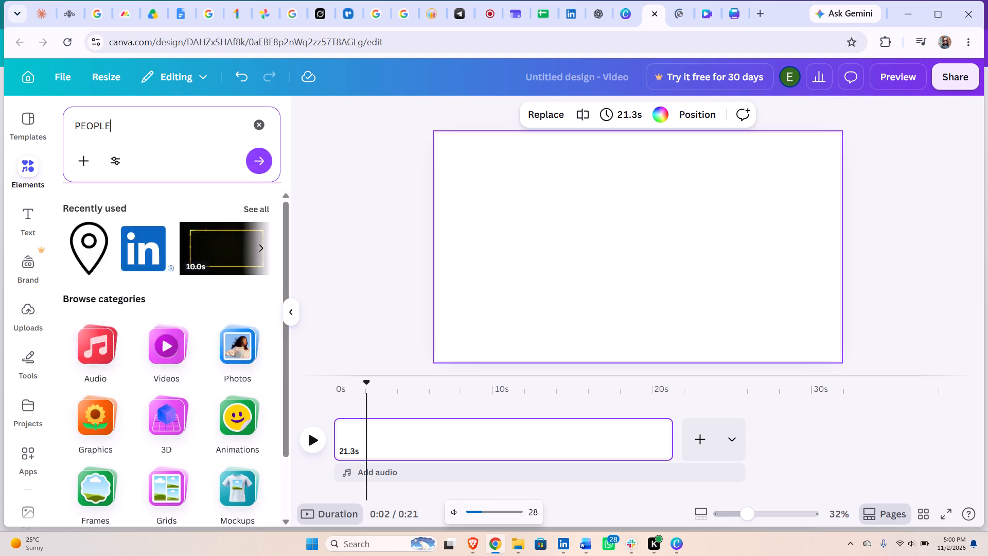
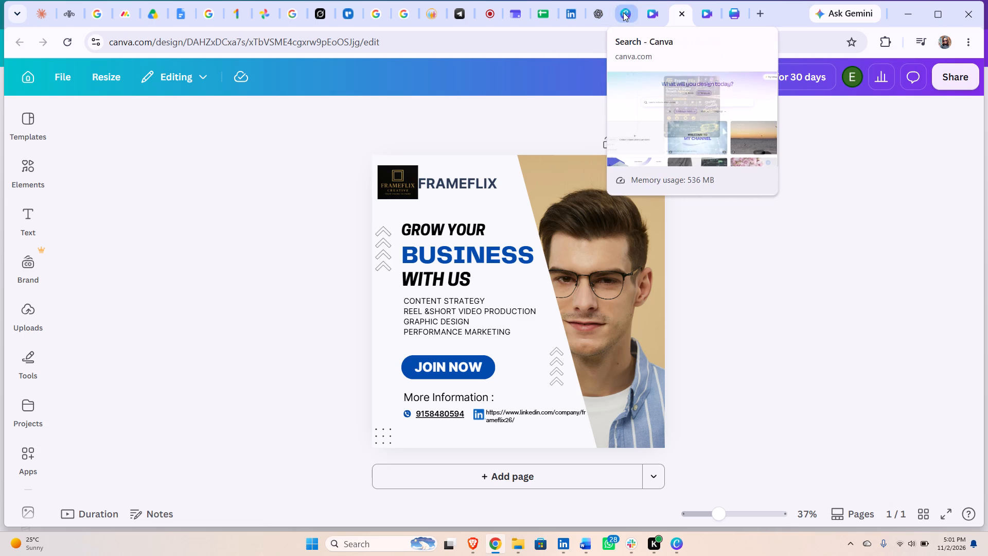
# Return to the landscape video and fill its page with the overhead photo of a team around a wooden table from the PEOPLE photos.
pyautogui.click(655, 12)
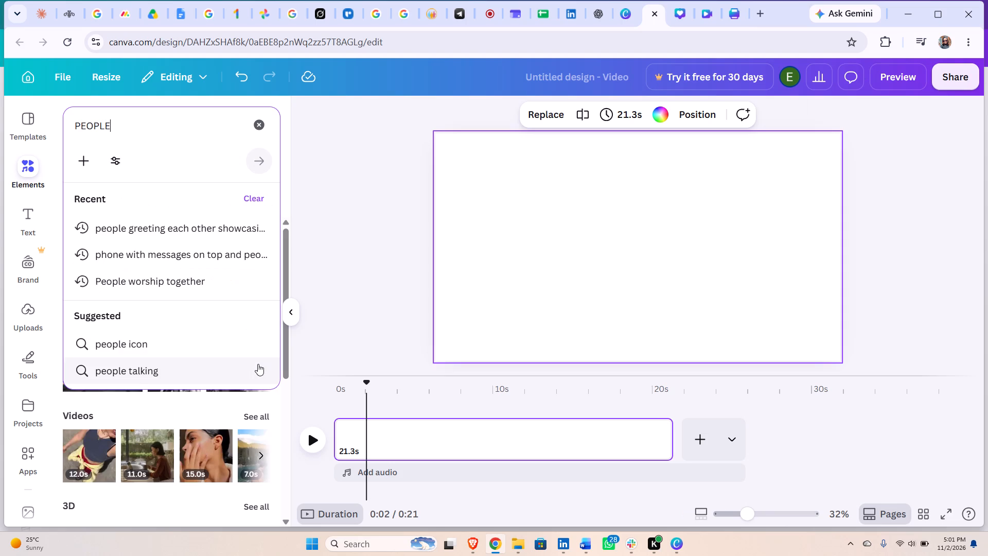
pyautogui.click(330, 237)
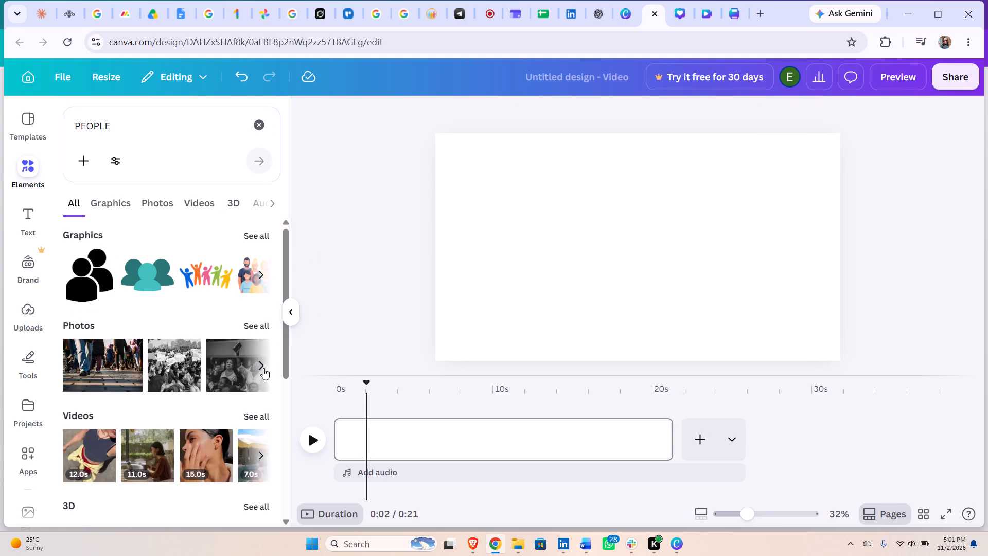
pyautogui.click(263, 368)
pyautogui.click(263, 368)
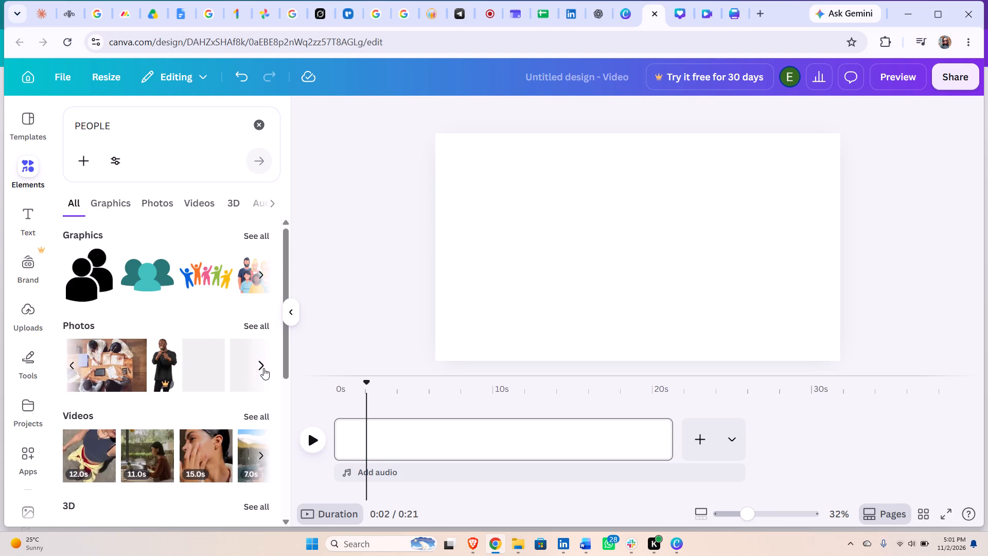
pyautogui.click(107, 361)
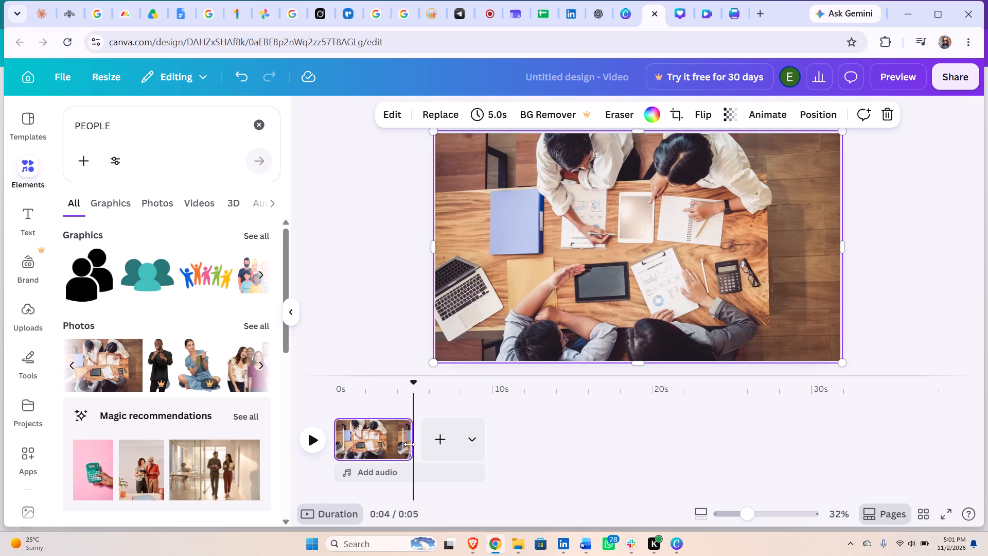
# Lengthen the team photo page to 26.0 s and briefly play it.
pyautogui.moveTo(409, 444); pyautogui.dragTo(703, 412)
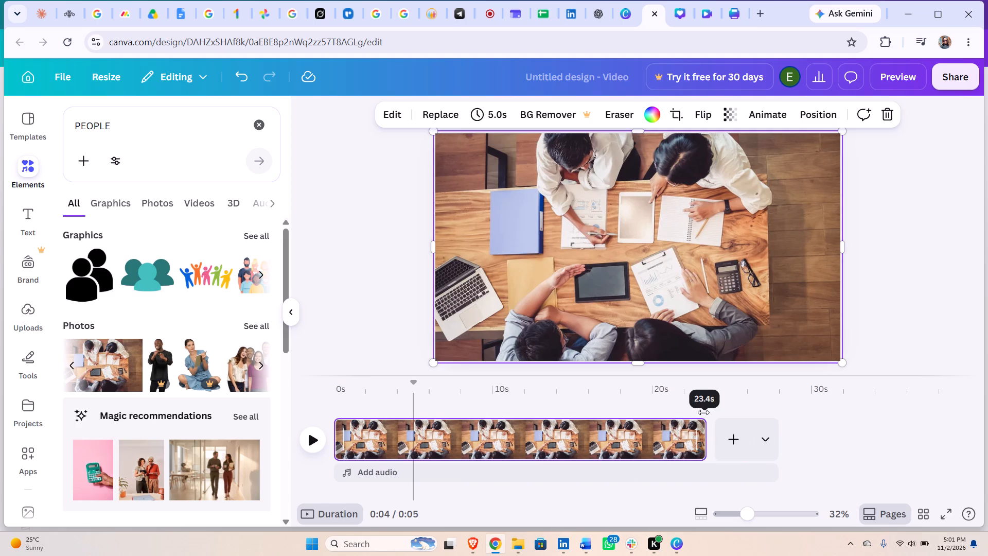
pyautogui.moveTo(703, 412); pyautogui.dragTo(744, 403)
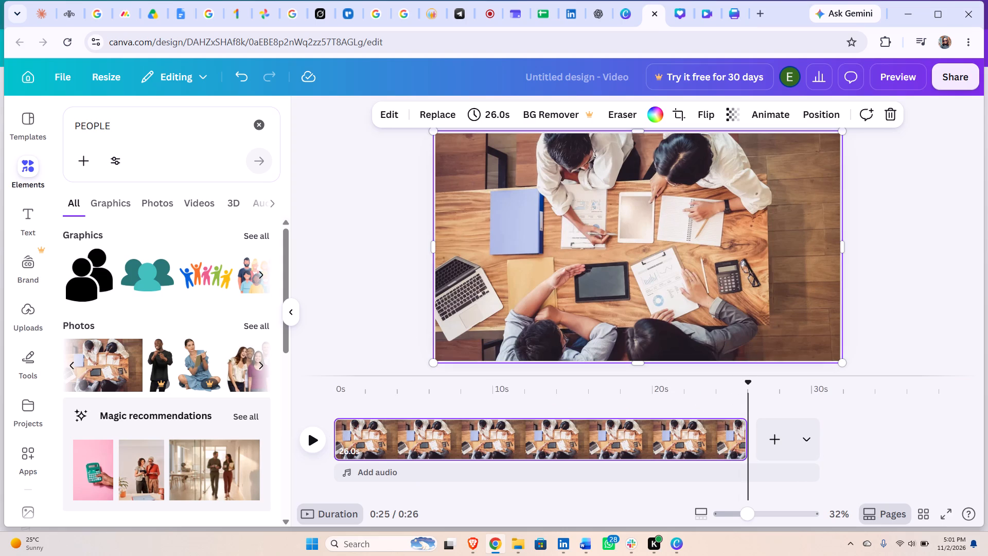
pyautogui.click(315, 445)
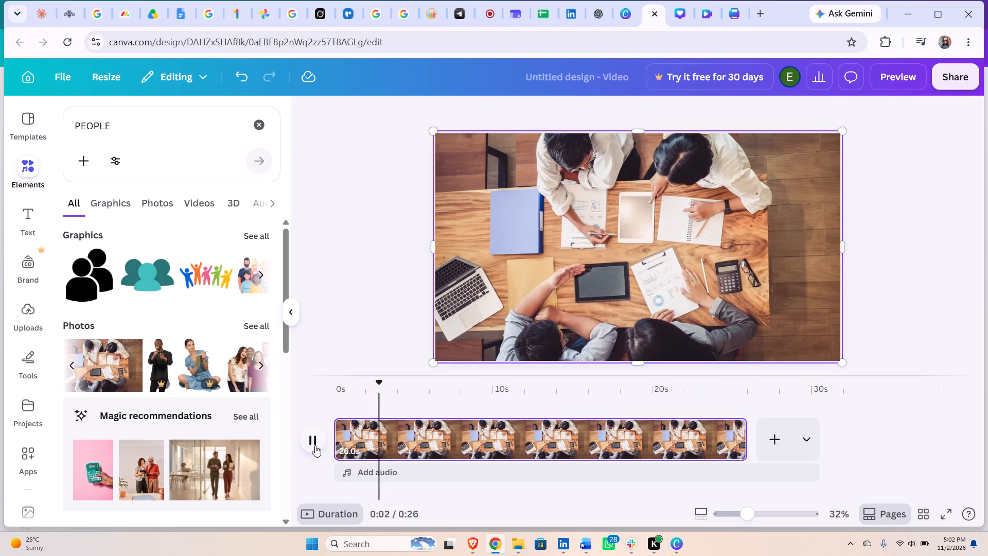
pyautogui.click(315, 445)
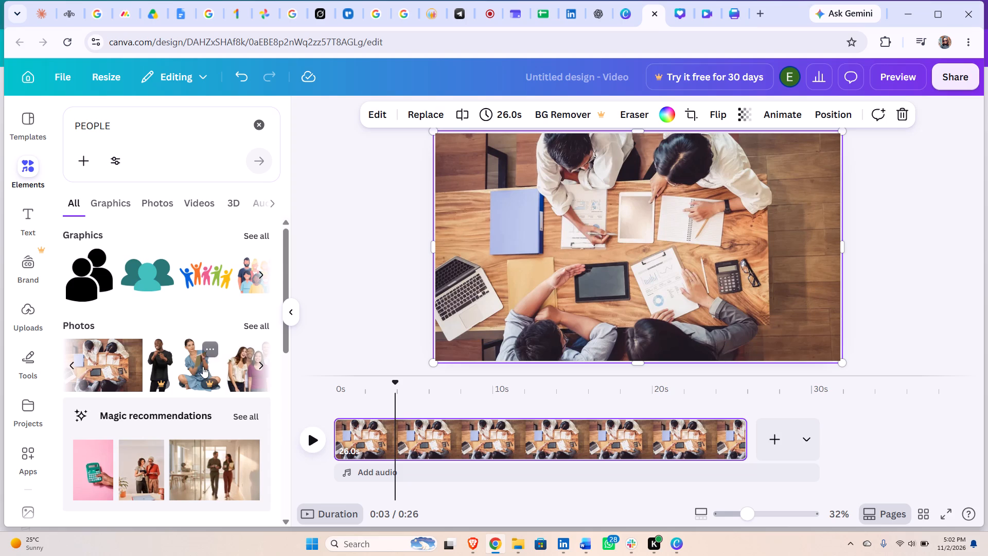
# Look through the rest of the PEOPLE results and clear the term from the elements search.
pyautogui.scroll(-8, 203, 367)
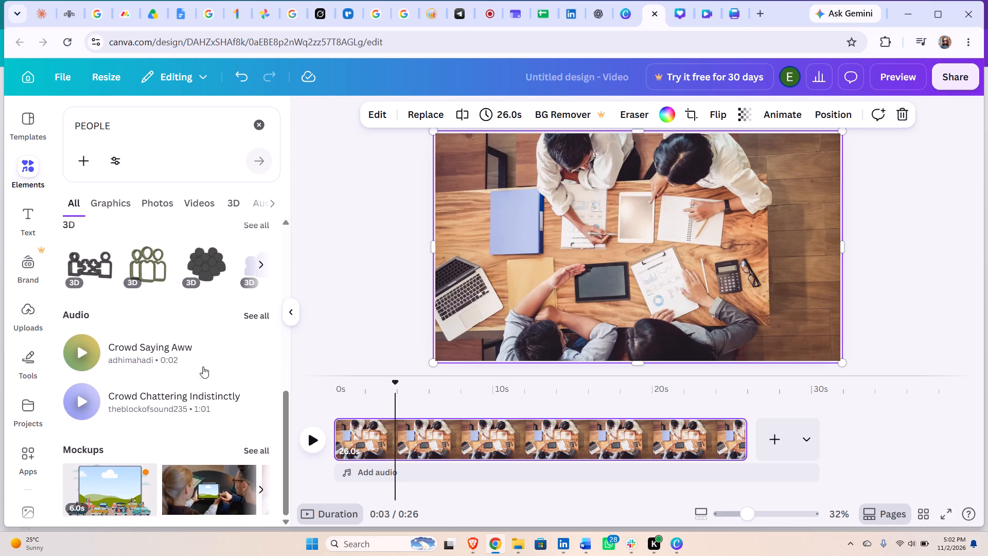
pyautogui.scroll(-2, 203, 367)
pyautogui.scroll(6, 203, 367)
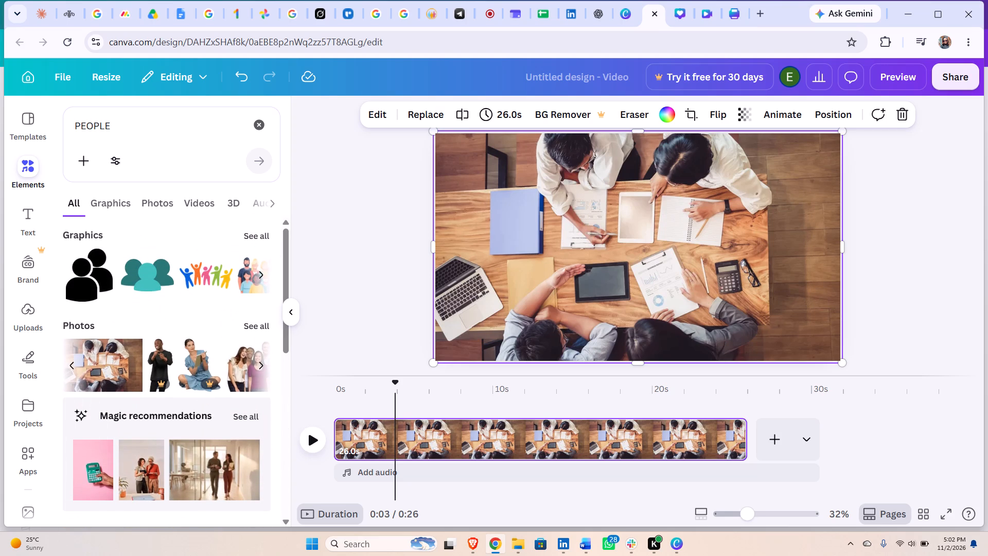
pyautogui.click(147, 123)
pyautogui.press('BackSpace')
pyautogui.press('BackSpace')
pyautogui.press('BackSpace')
pyautogui.press('BackSpace')
pyautogui.press('BackSpace')
pyautogui.press('BackSpace')
pyautogui.press('BackSpace')
pyautogui.press('BackSpace')
pyautogui.press('BackSpace')
pyautogui.press('BackSpace')
pyautogui.press('BackSpace')
pyautogui.press('BackSpace')
pyautogui.press('BackSpace')
pyautogui.press('BackSpace')
pyautogui.press('BackSpace')
pyautogui.press('BackSpace')
pyautogui.press('BackSpace')
pyautogui.press('BackSpace')
pyautogui.press('BackSpace')
pyautogui.press('BackSpace')
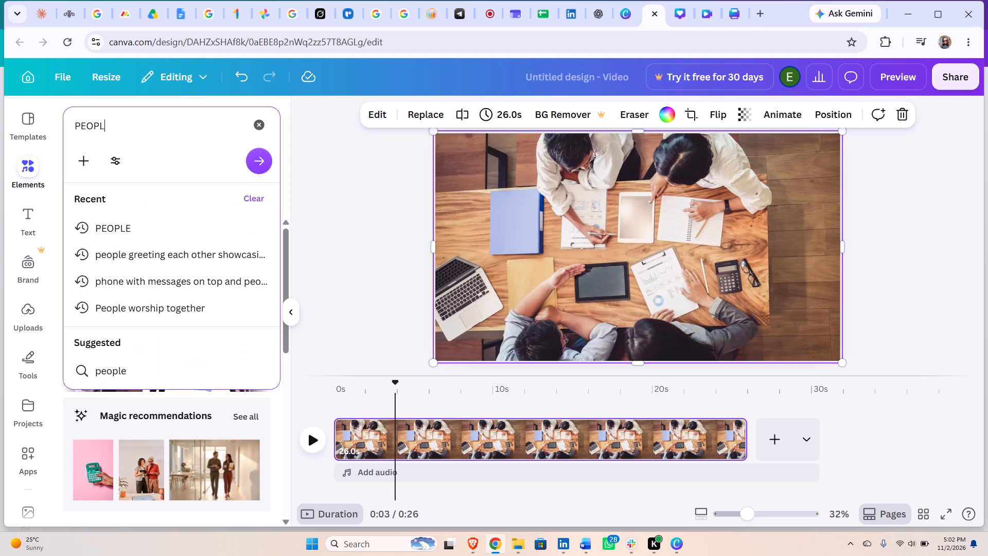
pyautogui.press('BackSpace')
pyautogui.press('BackSpace')
# Apply the Brush reveal animation to the overhead team photo and play the page to check the effect.
pyautogui.click(737, 110)
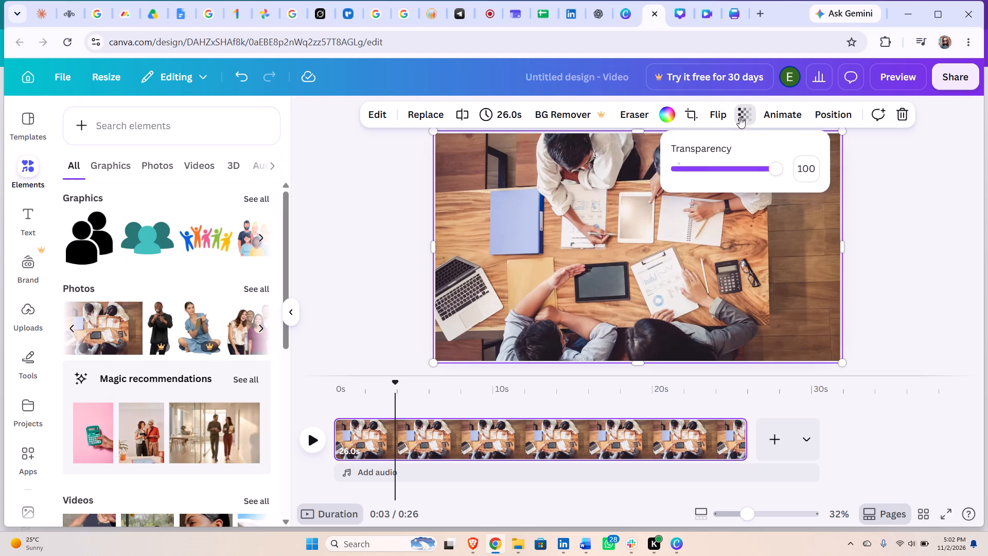
pyautogui.click(783, 112)
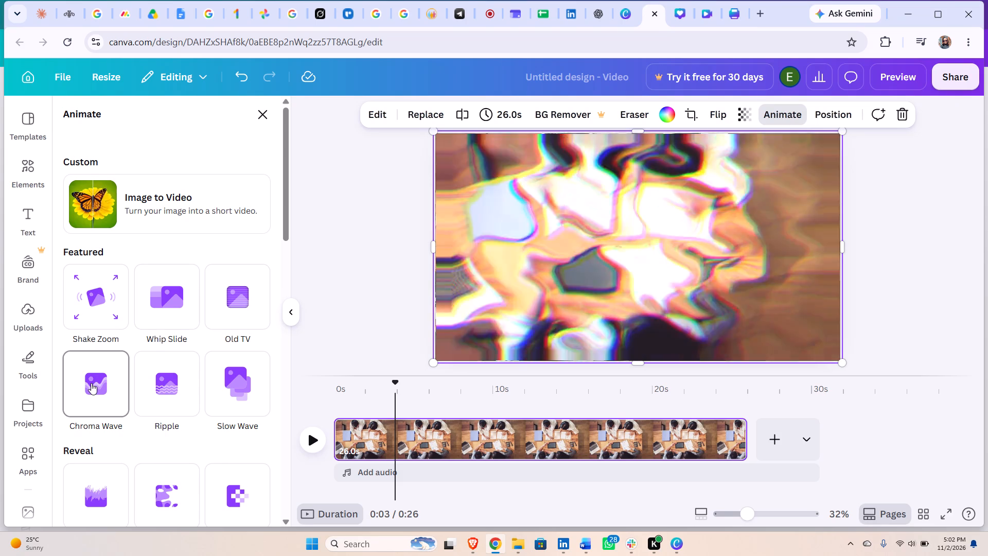
pyautogui.scroll(-1, 91, 383)
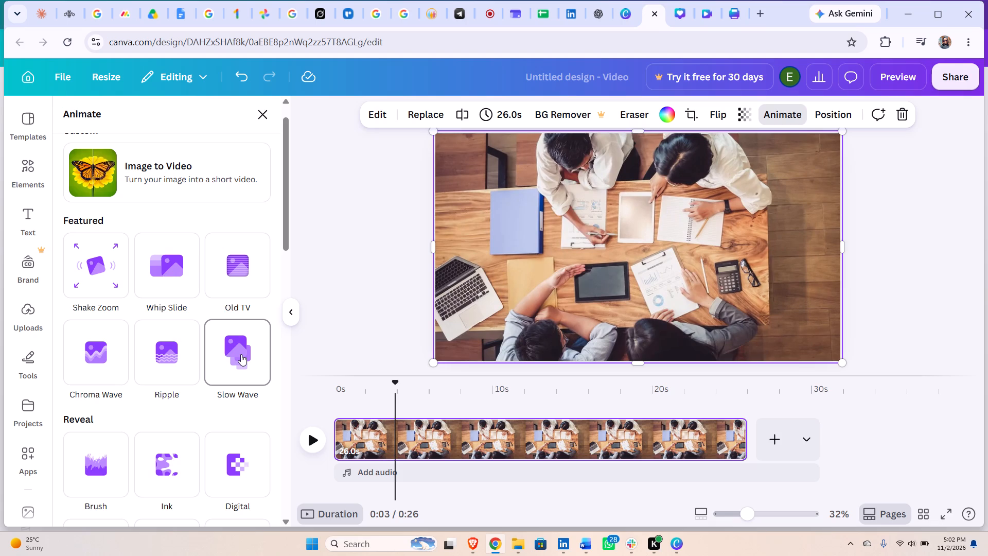
pyautogui.click(317, 439)
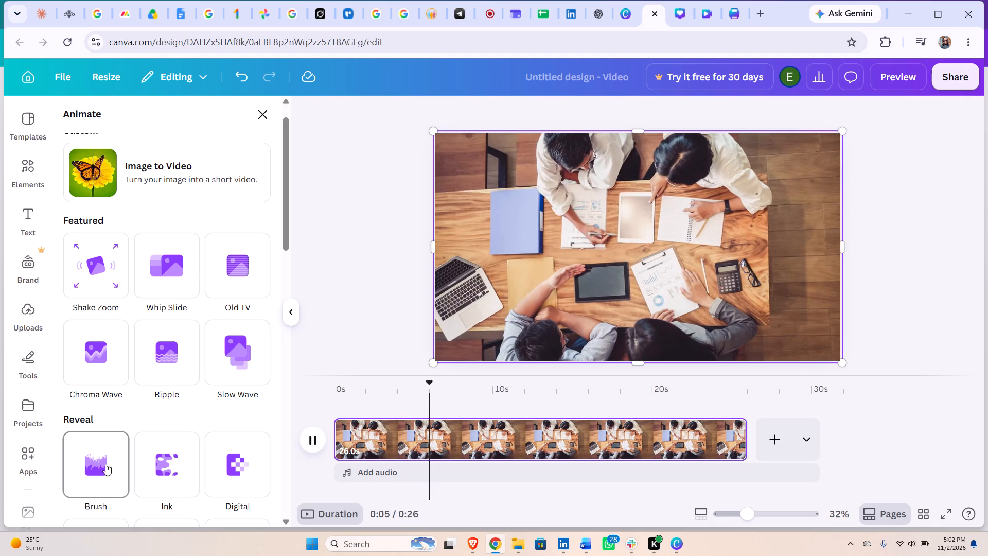
pyautogui.scroll(-1, 105, 464)
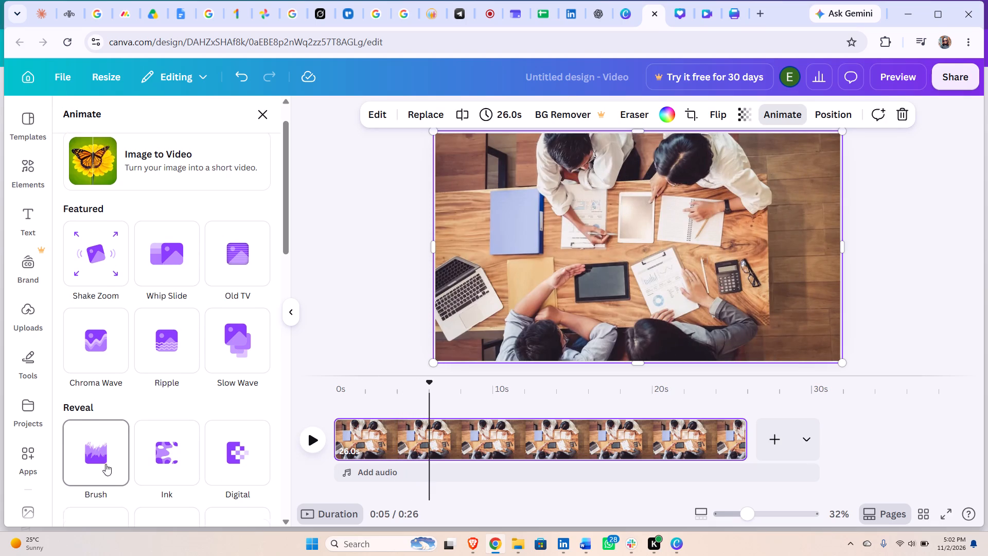
pyautogui.scroll(-3, 105, 464)
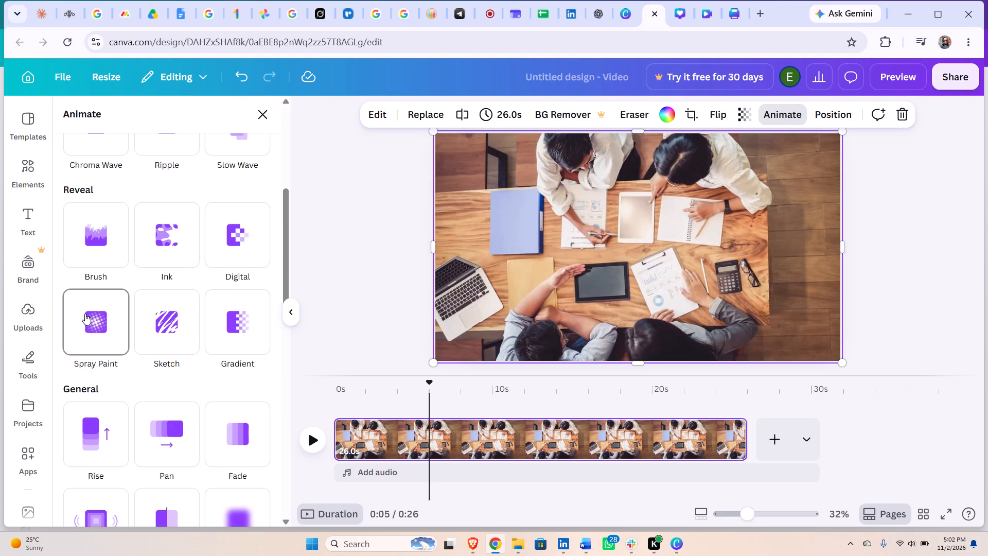
pyautogui.scroll(-2, 85, 314)
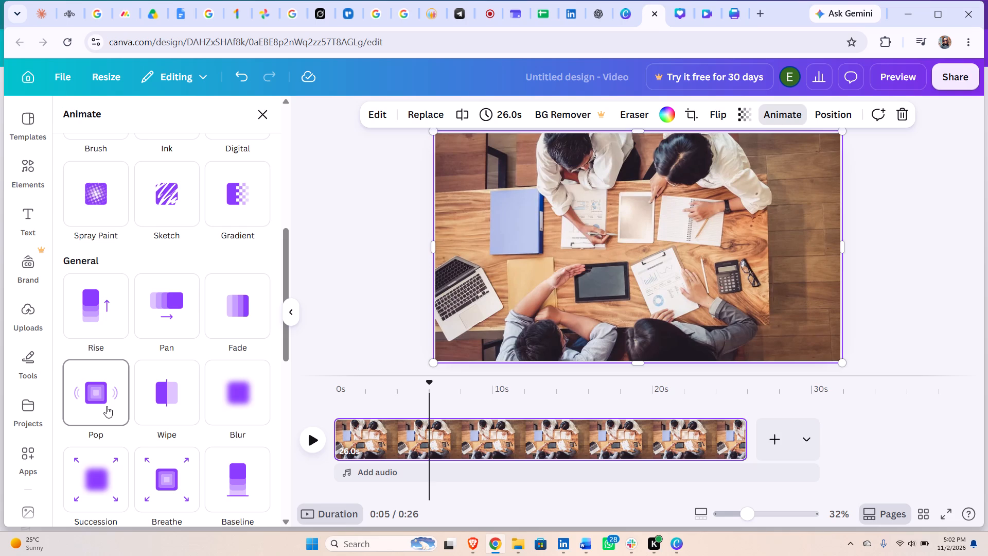
pyautogui.scroll(-2, 107, 406)
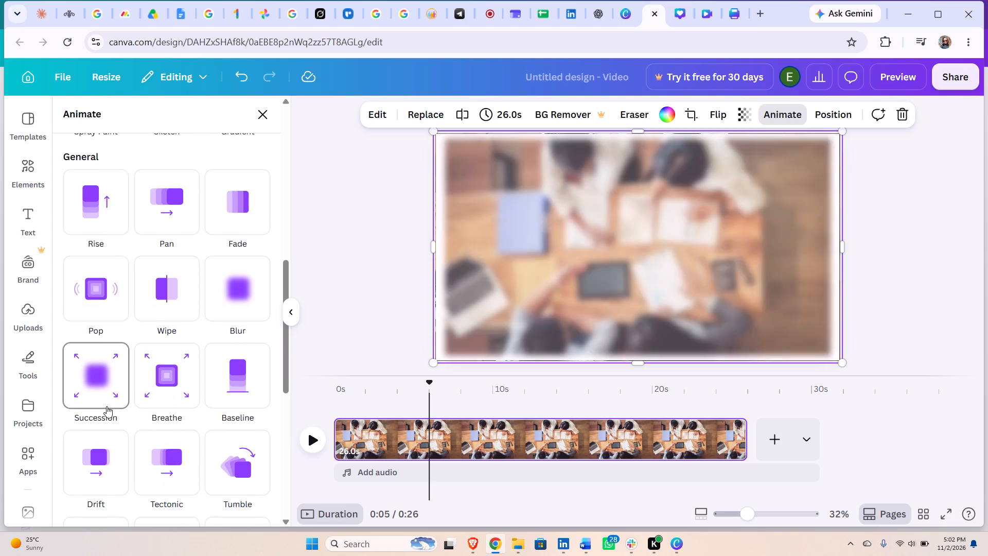
pyautogui.scroll(-6, 107, 406)
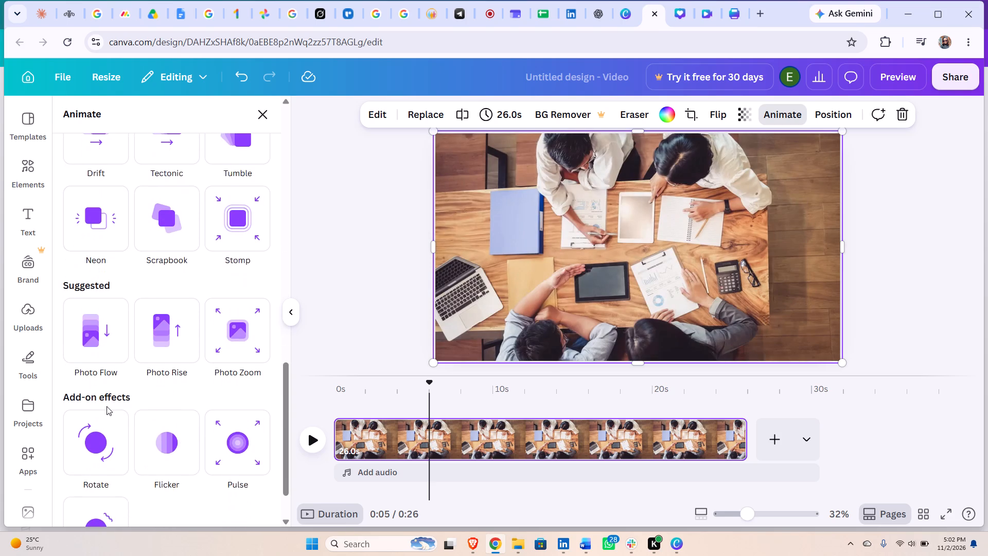
pyautogui.scroll(-3, 107, 406)
pyautogui.scroll(6, 107, 406)
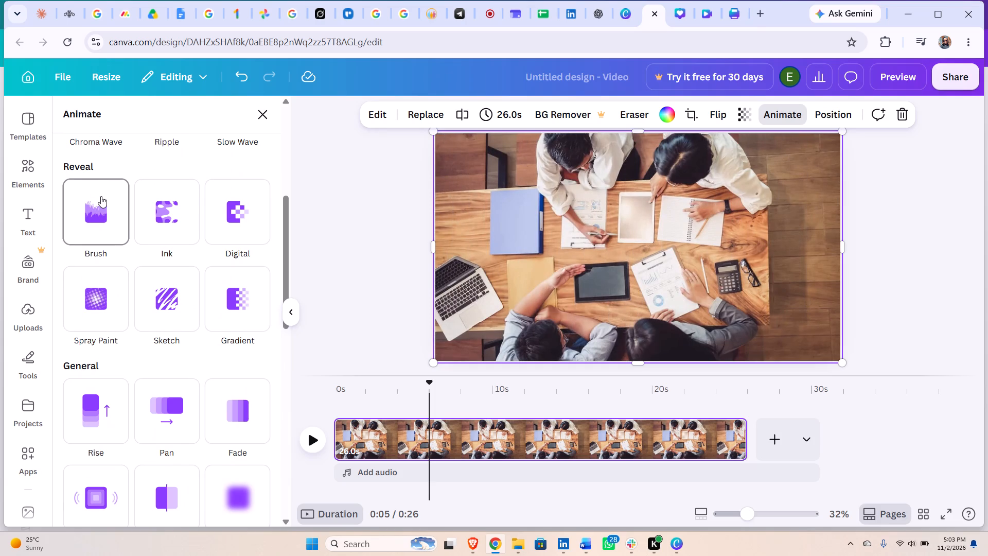
pyautogui.click(114, 229)
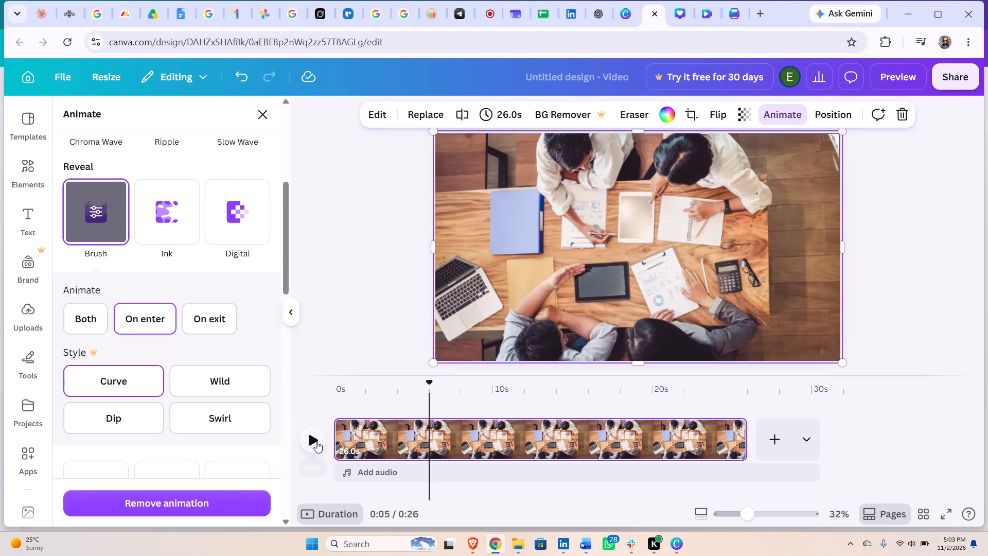
pyautogui.click(314, 441)
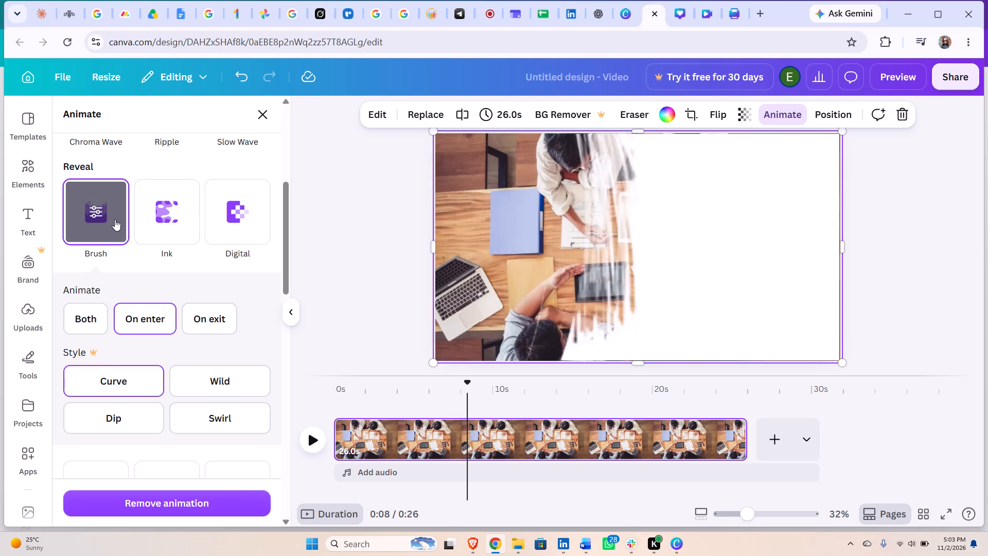
pyautogui.click(321, 439)
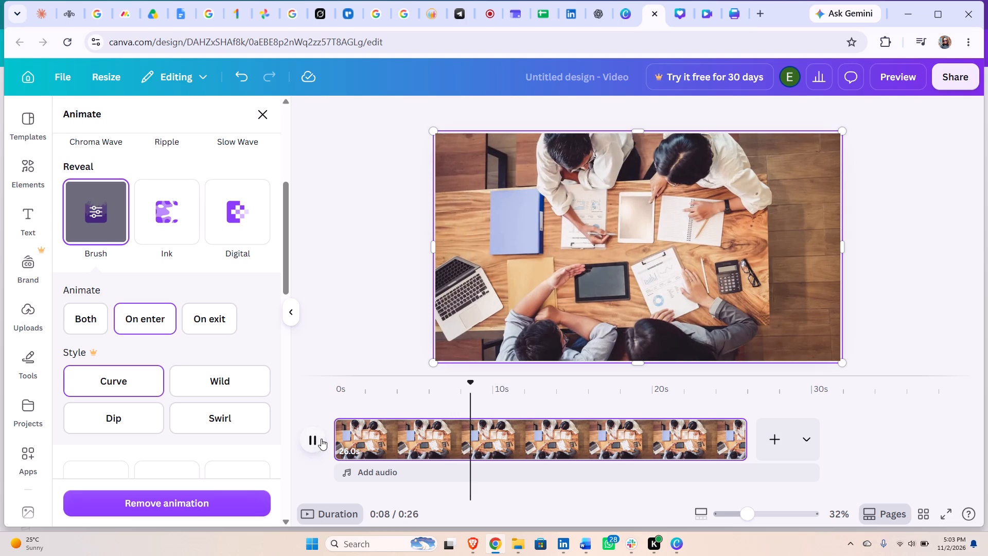
pyautogui.click(259, 117)
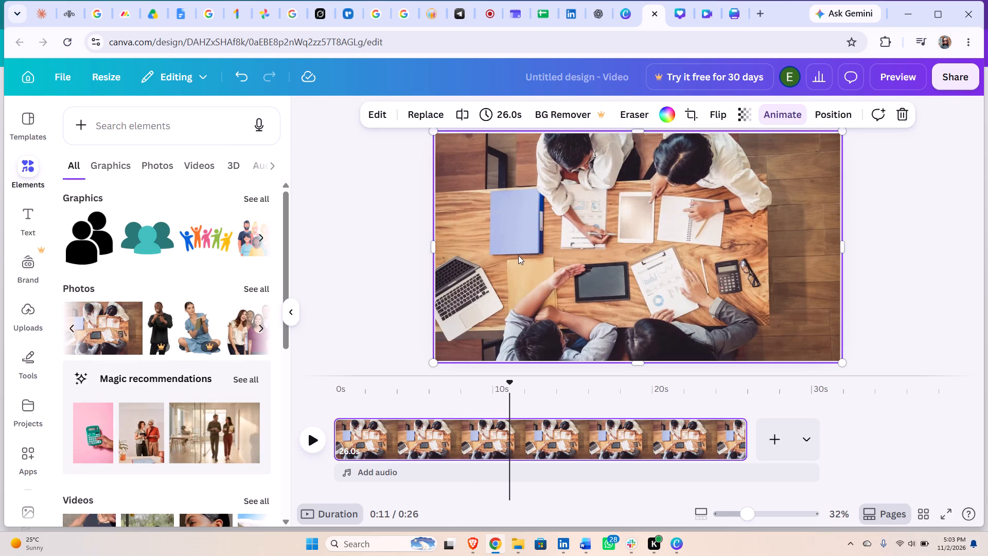
# Play the team photo page from about 11 s to 21 s while looking through the people-related graphics, videos, 3D and audio elements.
pyautogui.click(303, 443)
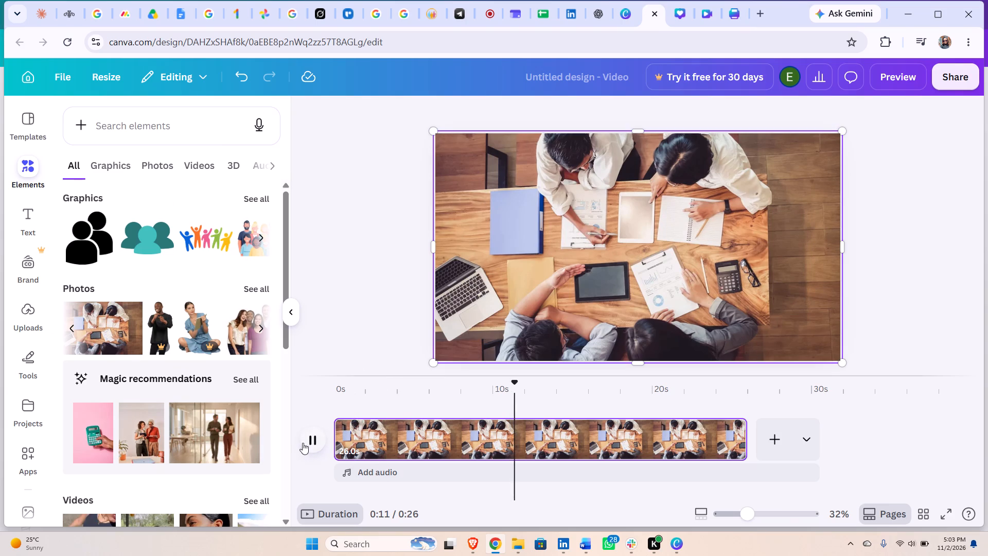
pyautogui.scroll(-10, 204, 405)
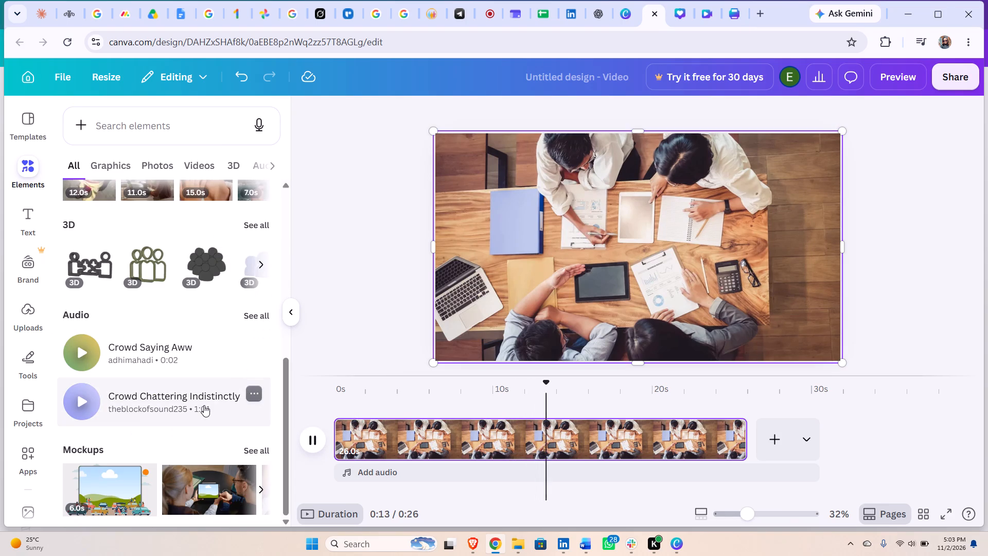
pyautogui.click(148, 140)
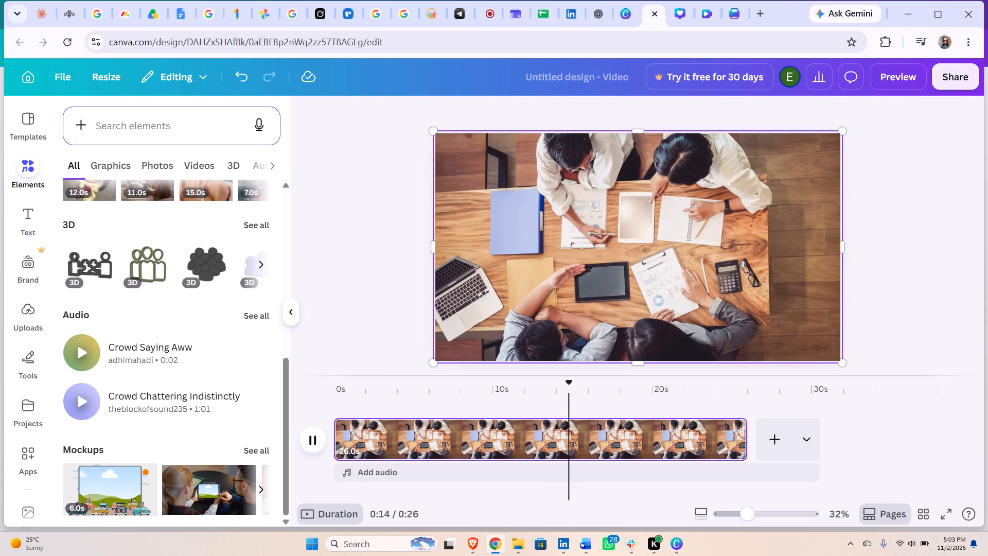
pyautogui.click(148, 140)
pyautogui.click(132, 124)
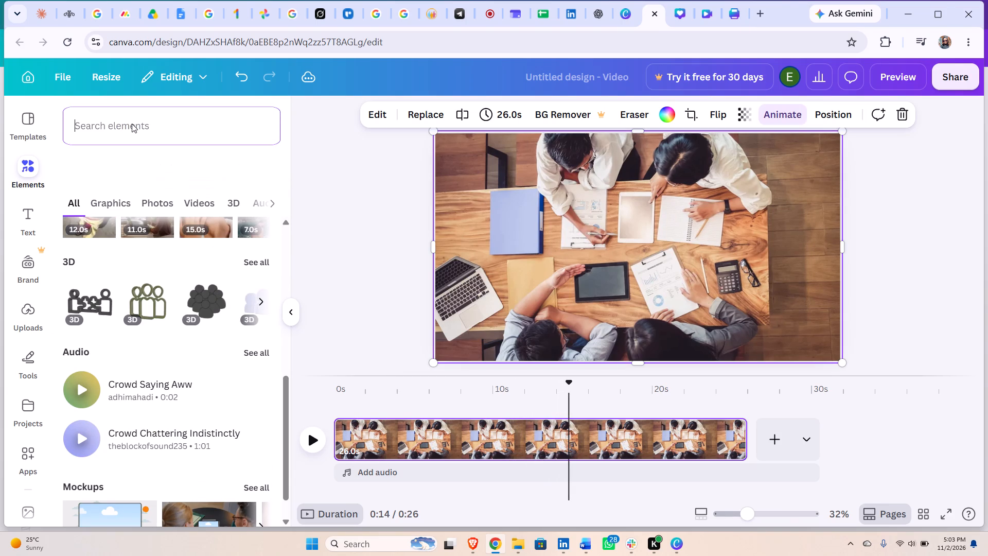
pyautogui.click(132, 124)
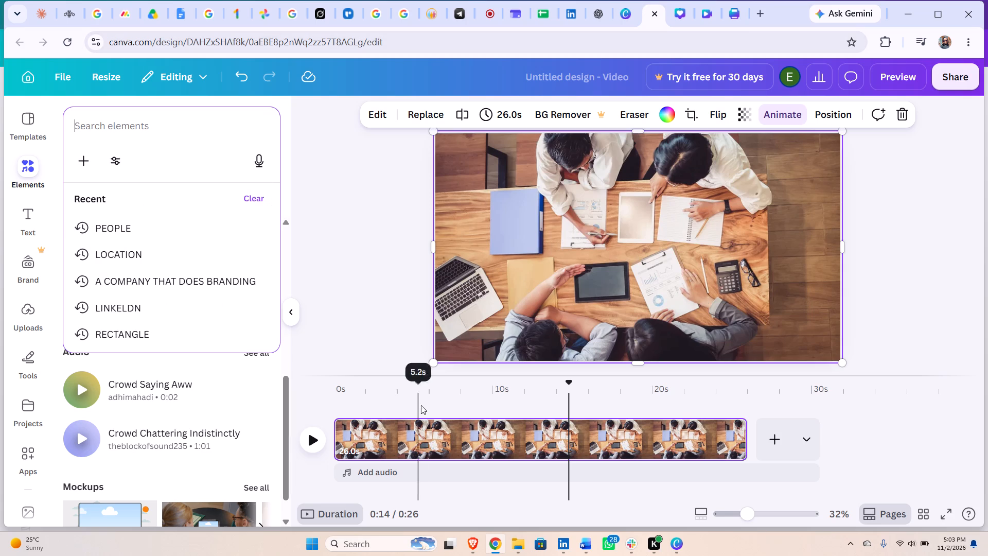
pyautogui.click(308, 447)
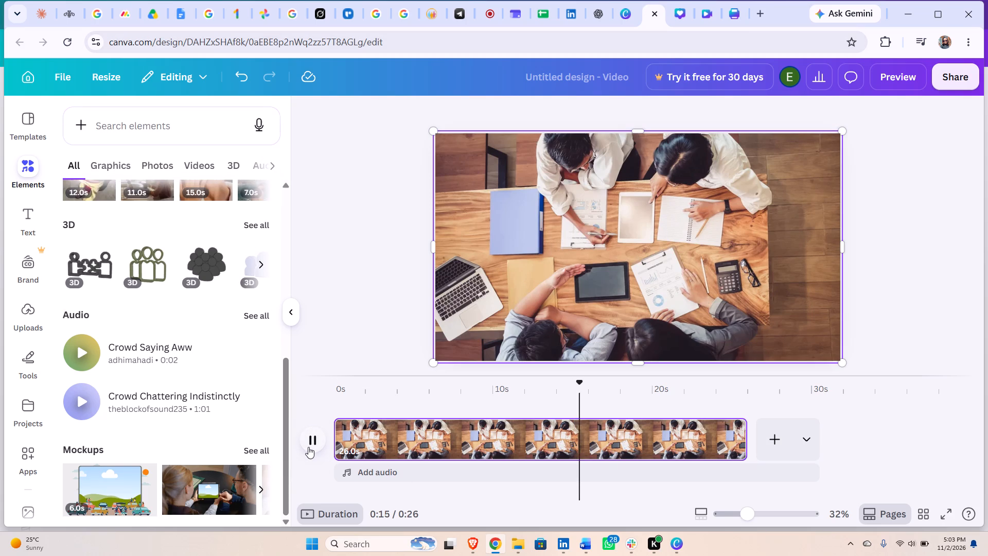
pyautogui.scroll(2, 259, 309)
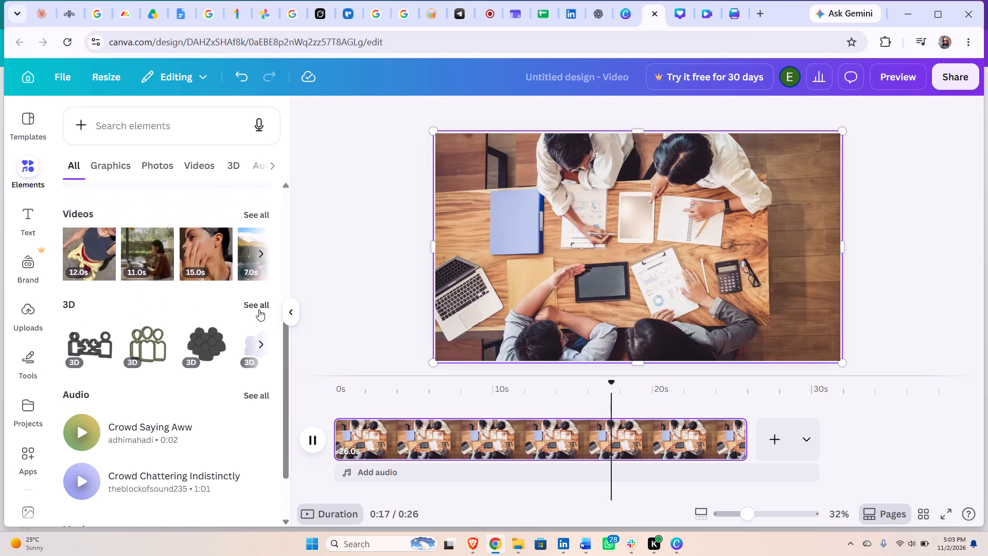
pyautogui.scroll(2, 259, 309)
pyautogui.scroll(4, 267, 228)
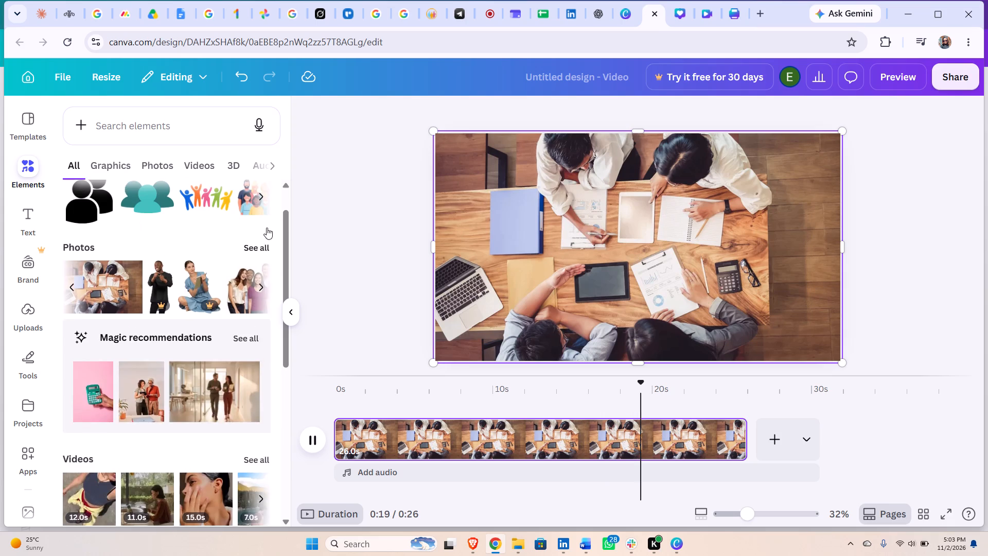
pyautogui.scroll(1, 267, 228)
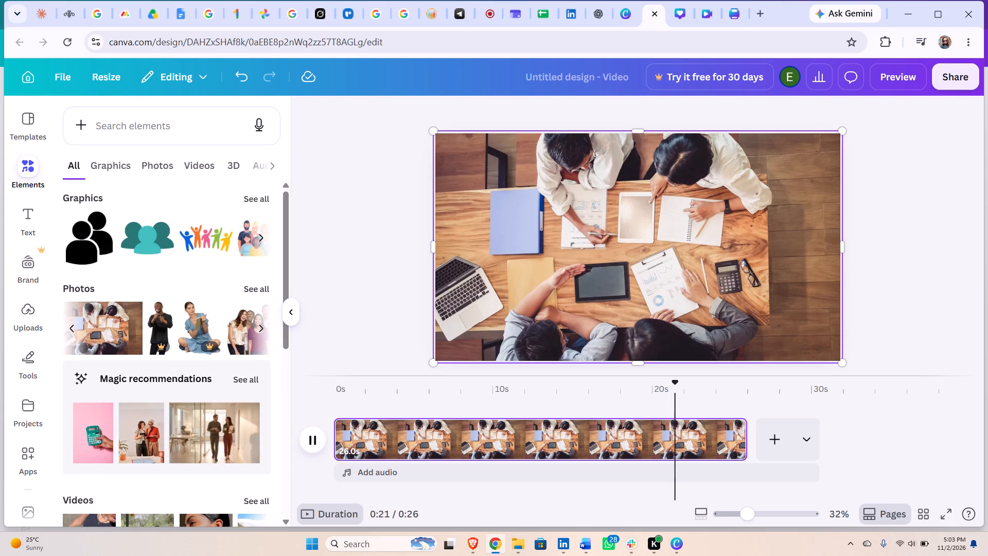
pyautogui.click(128, 119)
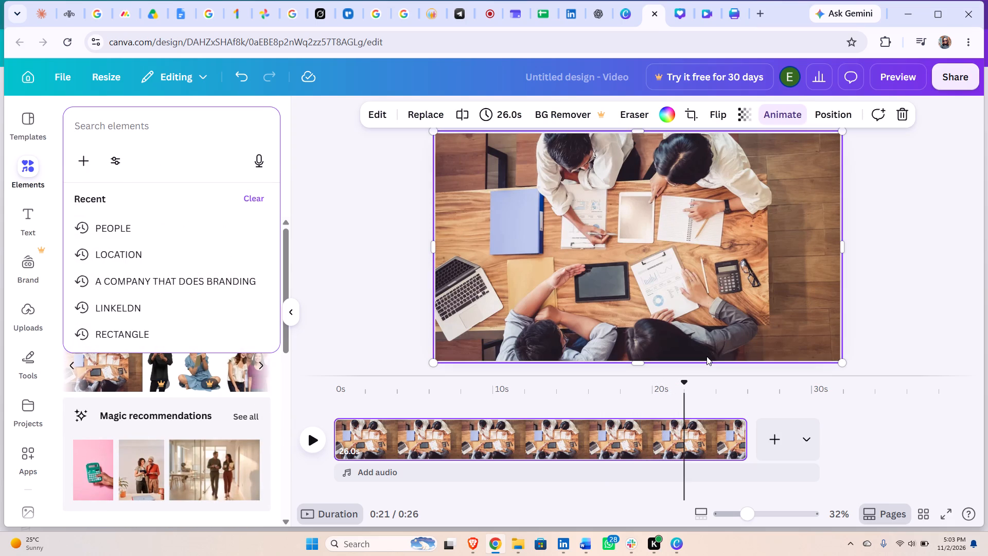
pyautogui.click(592, 250)
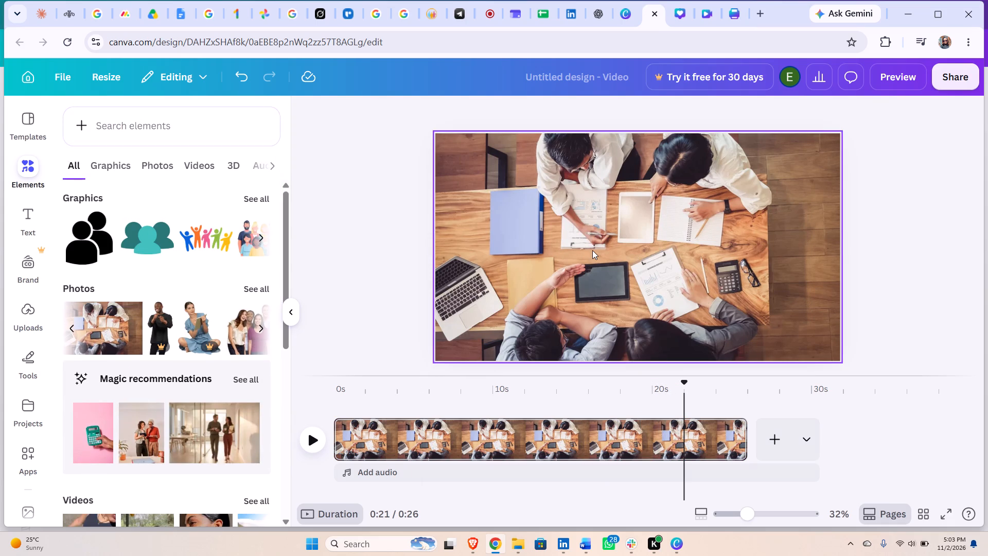
# Open Replace for the overhead team photo and search the photos for "A FLASHY LIGHT BLACK AND GOLD".
pyautogui.click(592, 250)
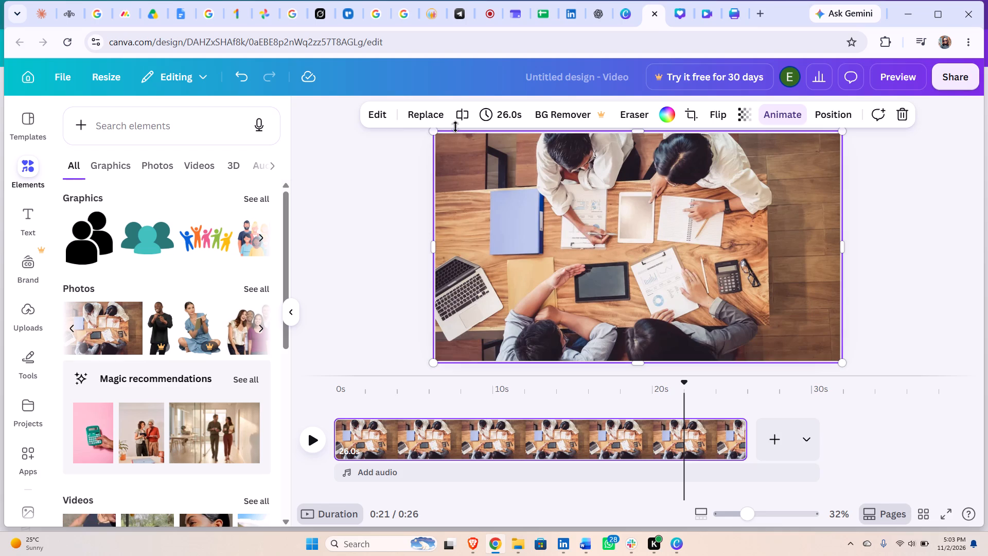
pyautogui.click(444, 114)
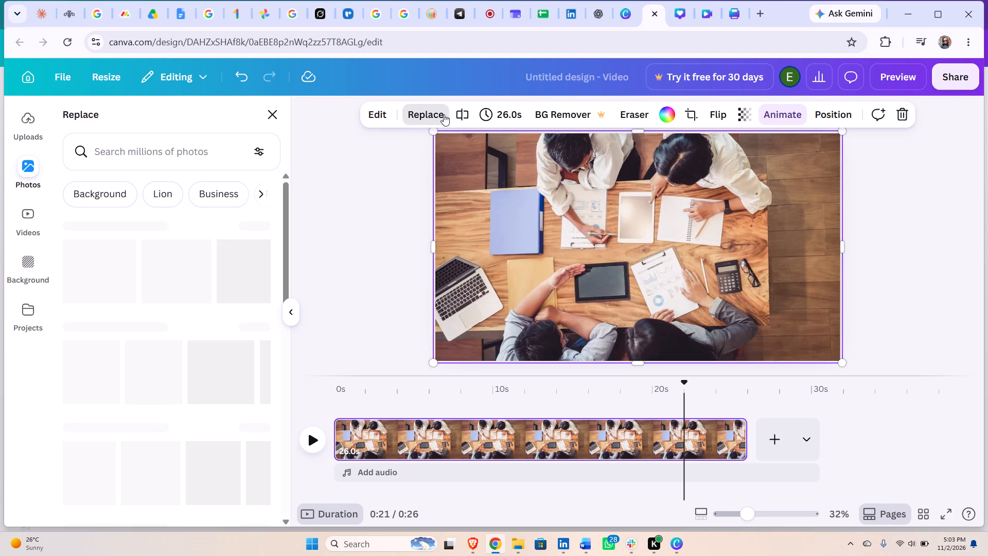
pyautogui.click(167, 167)
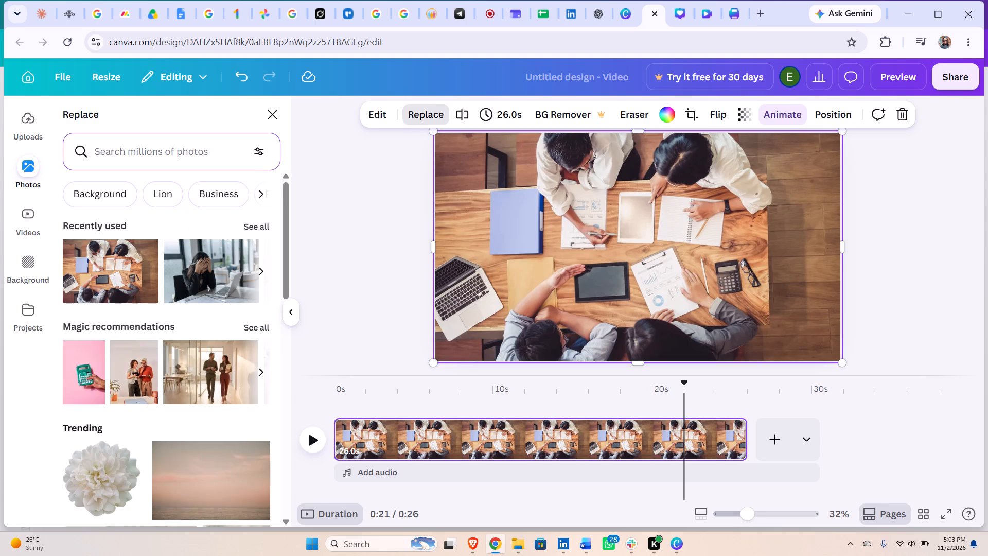
pyautogui.click(167, 167)
pyautogui.scroll(-7, 225, 502)
pyautogui.scroll(1, 153, 338)
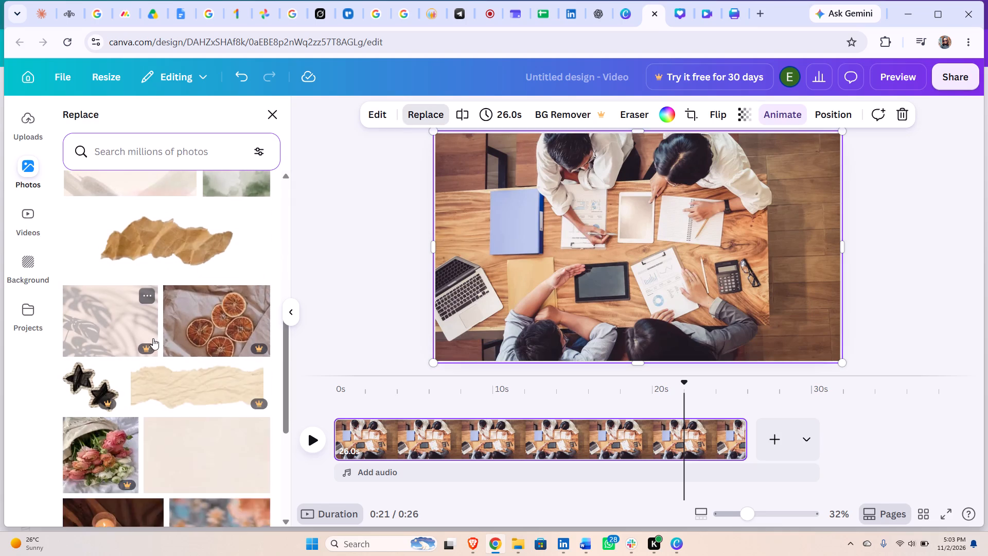
pyautogui.scroll(5, 153, 338)
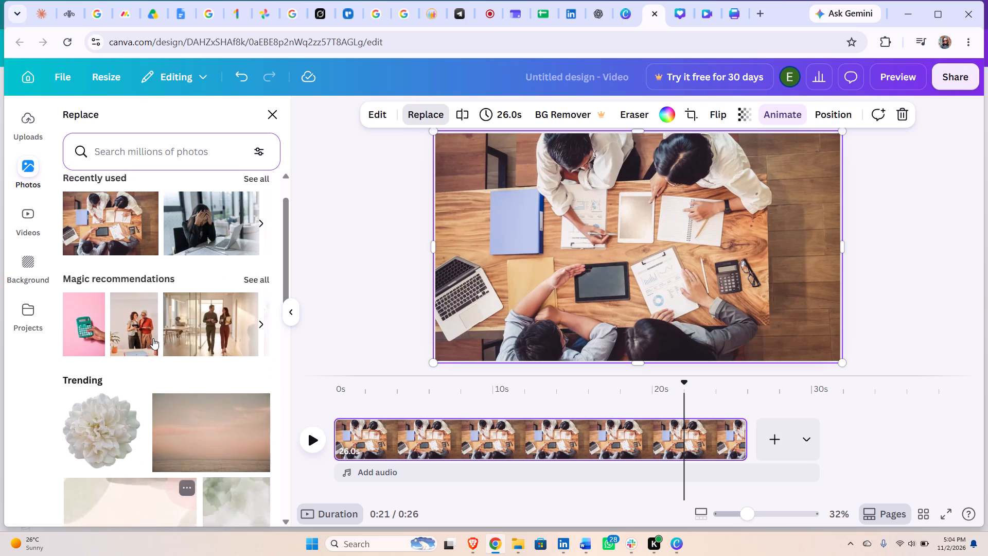
pyautogui.scroll(2, 153, 338)
pyautogui.scroll(-4, 153, 338)
pyautogui.click(113, 148)
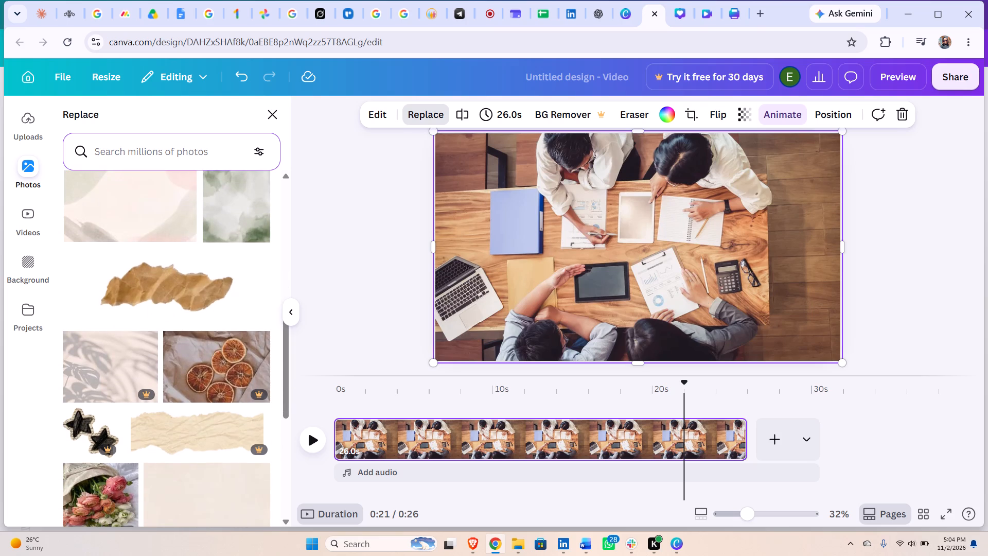
pyautogui.write('A')
pyautogui.press('space')
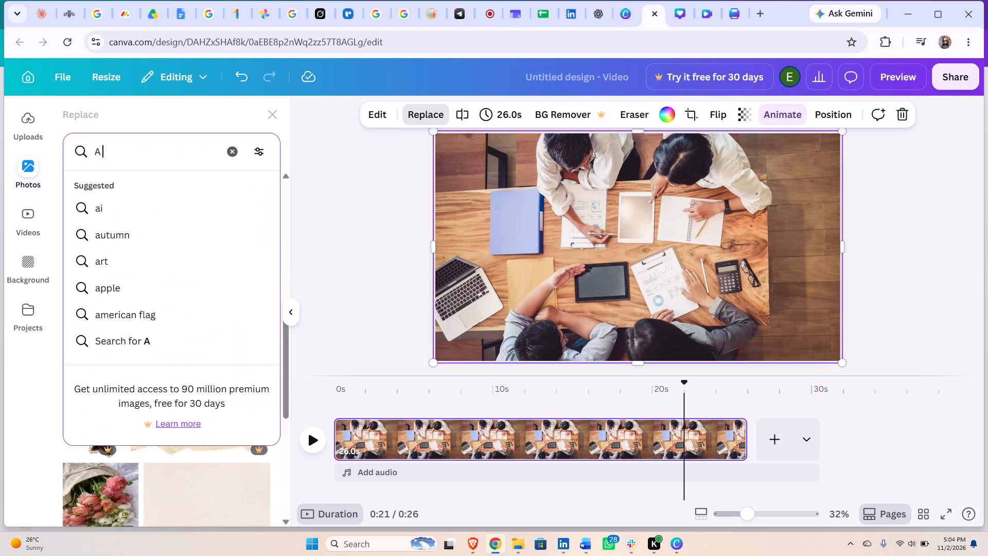
pyautogui.write('FLASHY LIGHT BLACK AND GOLD')
pyautogui.press('Return')
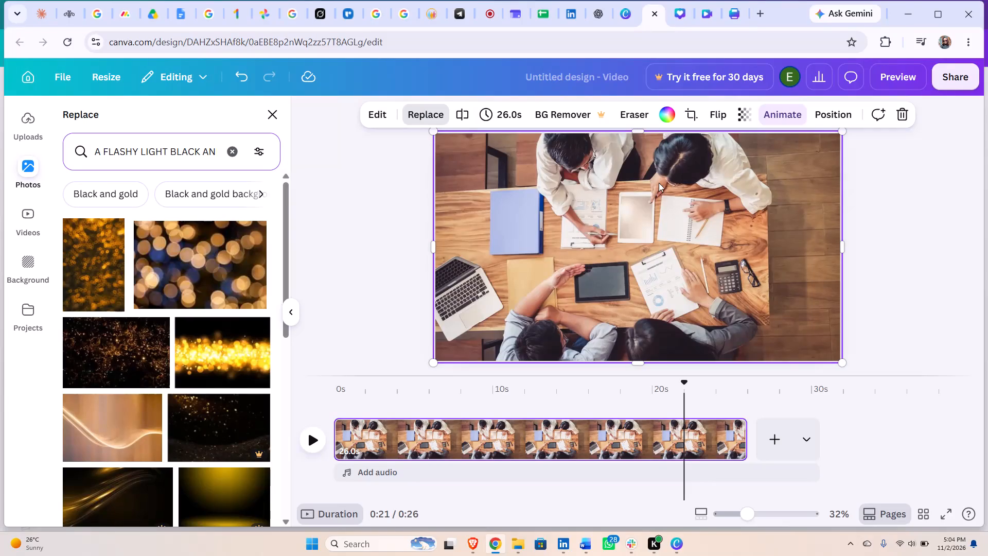
# Delete the team photo and fill the page with the golden-brown photo of a glowing light wave from the search results.
pyautogui.click(900, 119)
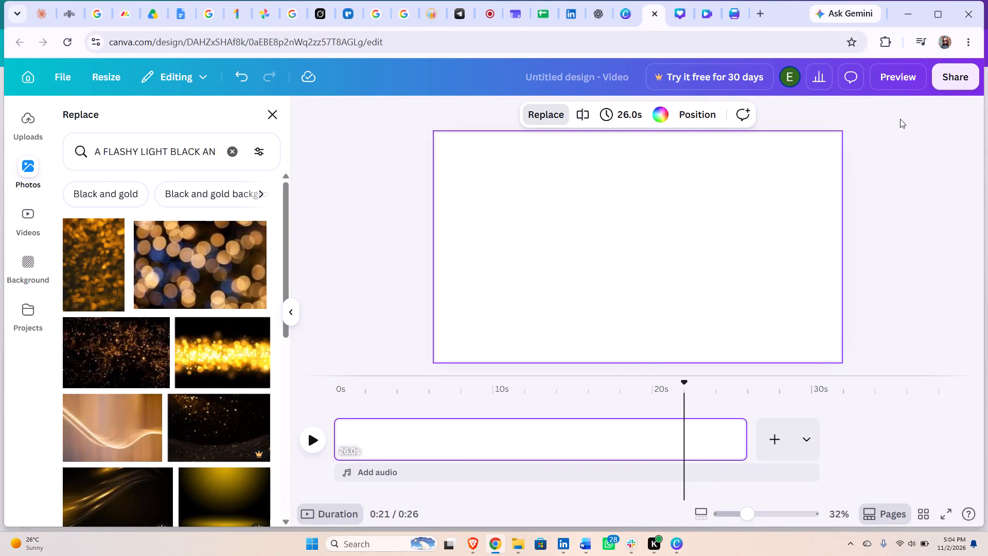
pyautogui.scroll(-4, 192, 351)
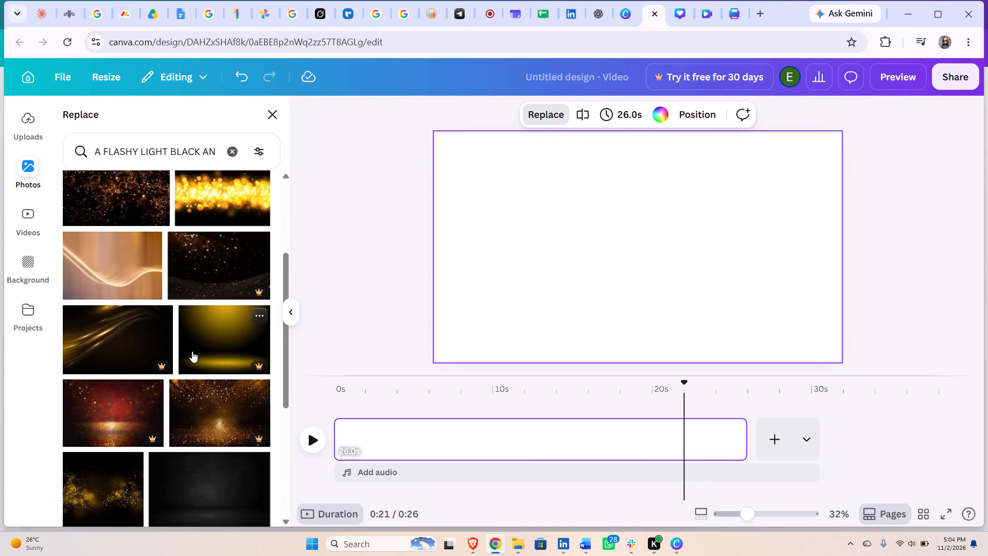
pyautogui.scroll(-2, 192, 351)
pyautogui.scroll(3, 192, 351)
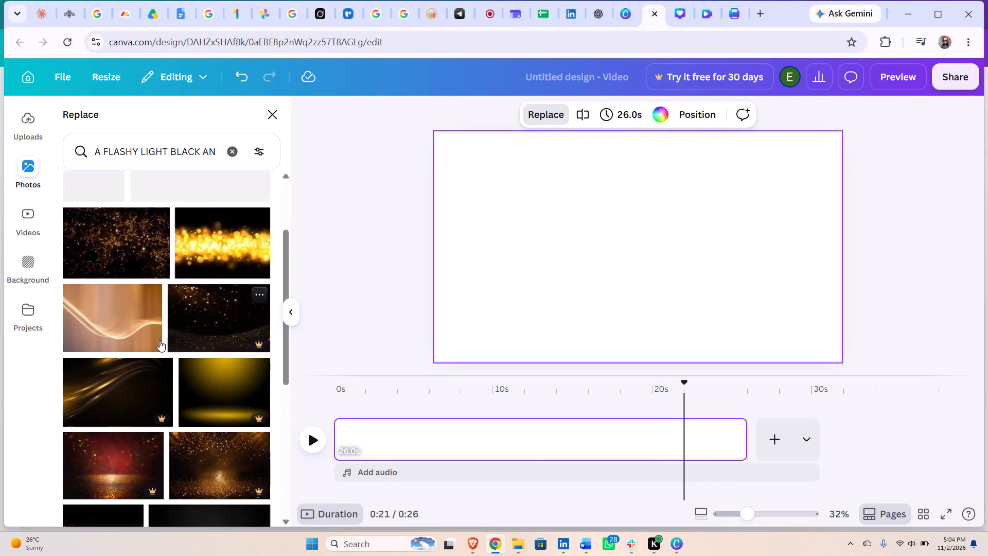
pyautogui.scroll(-4, 118, 326)
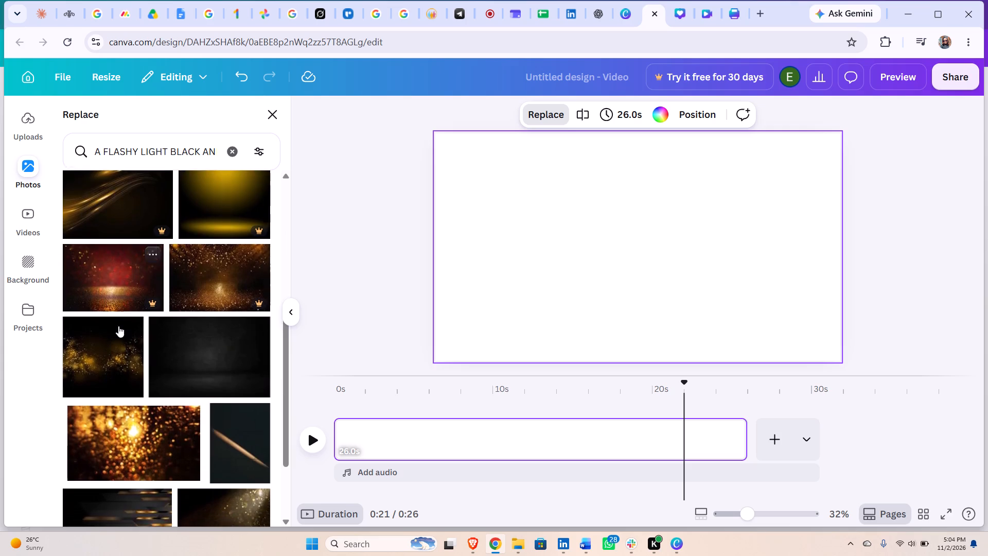
pyautogui.scroll(-4, 118, 326)
pyautogui.scroll(6, 118, 326)
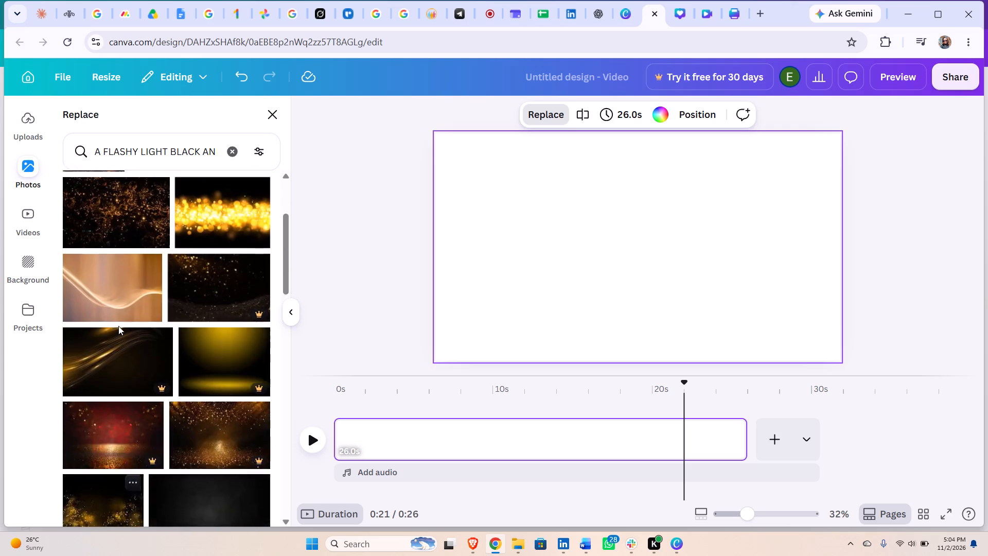
pyautogui.click(136, 427)
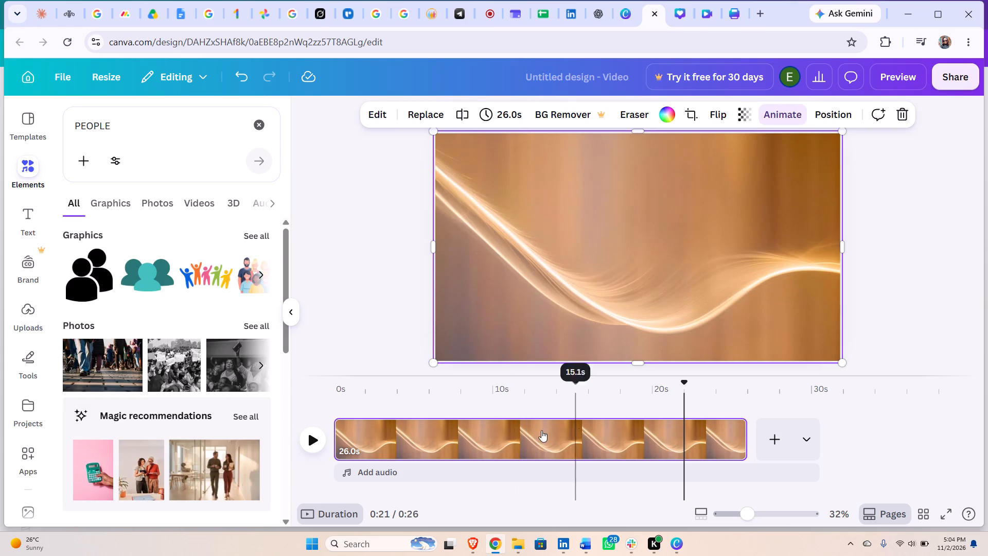
# Play the light wave page to its end and shorten its duration to 5.1 s.
pyautogui.click(323, 439)
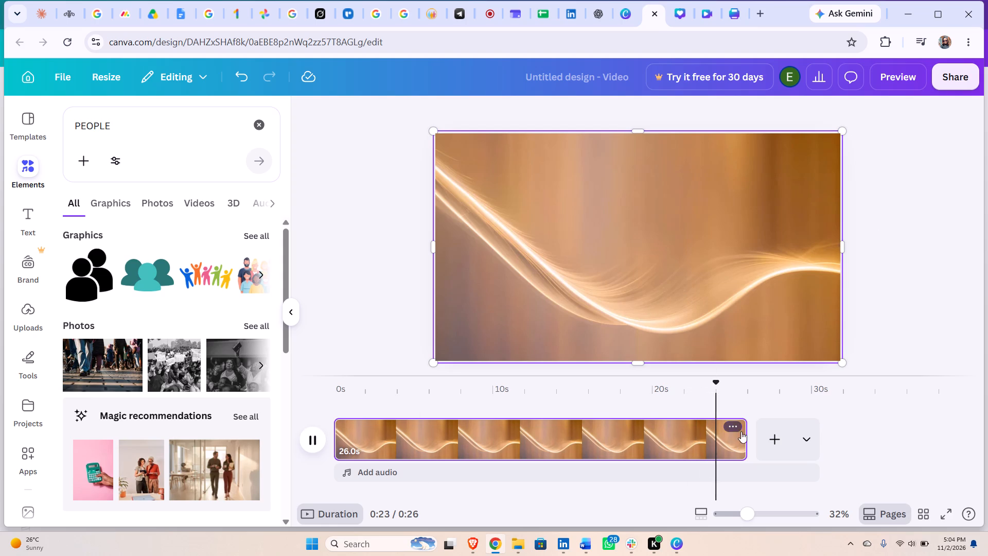
pyautogui.scroll(-3, 746, 436)
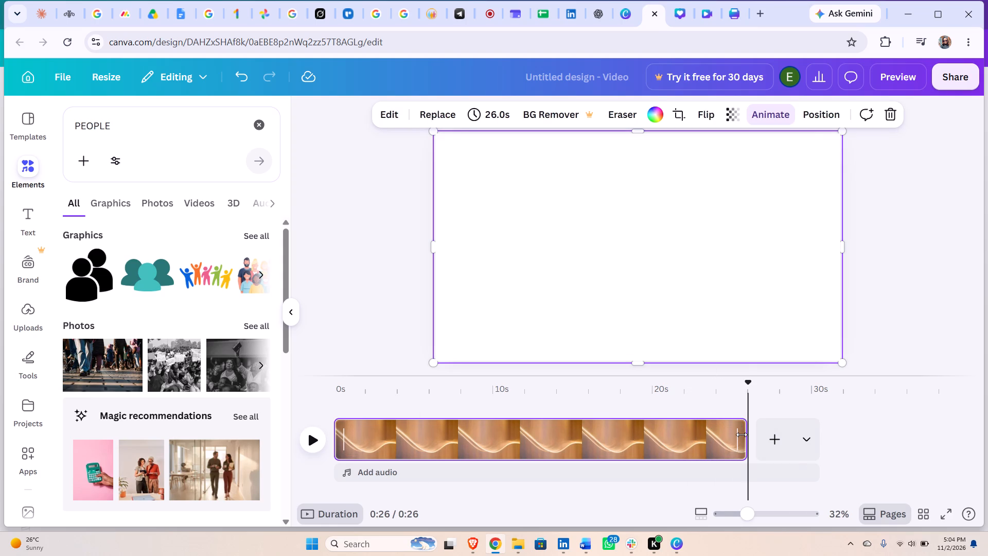
pyautogui.moveTo(742, 435); pyautogui.dragTo(589, 449)
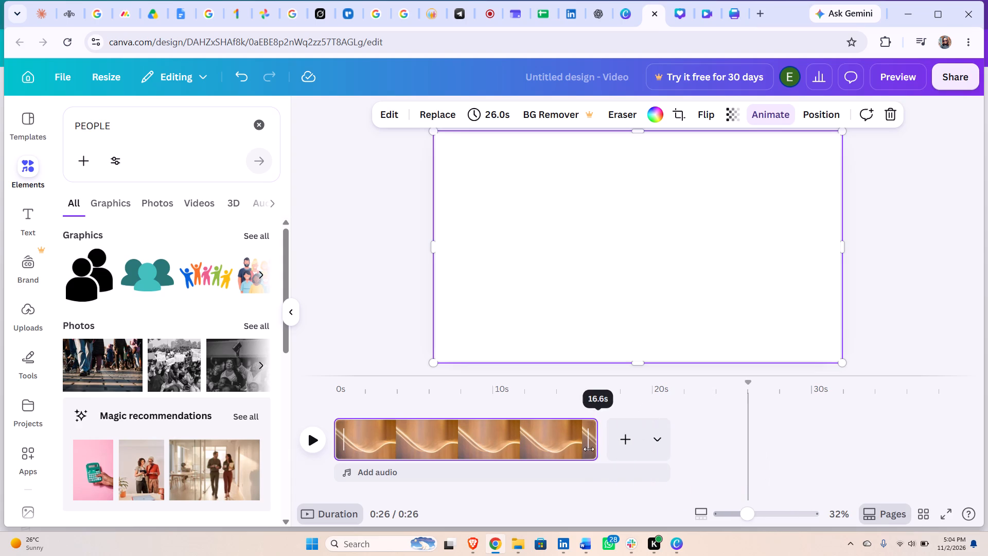
pyautogui.moveTo(589, 449); pyautogui.dragTo(409, 456)
# Add a blank 5.0 s page after the light wave page and compare the two pages on the timeline.
pyautogui.click(441, 452)
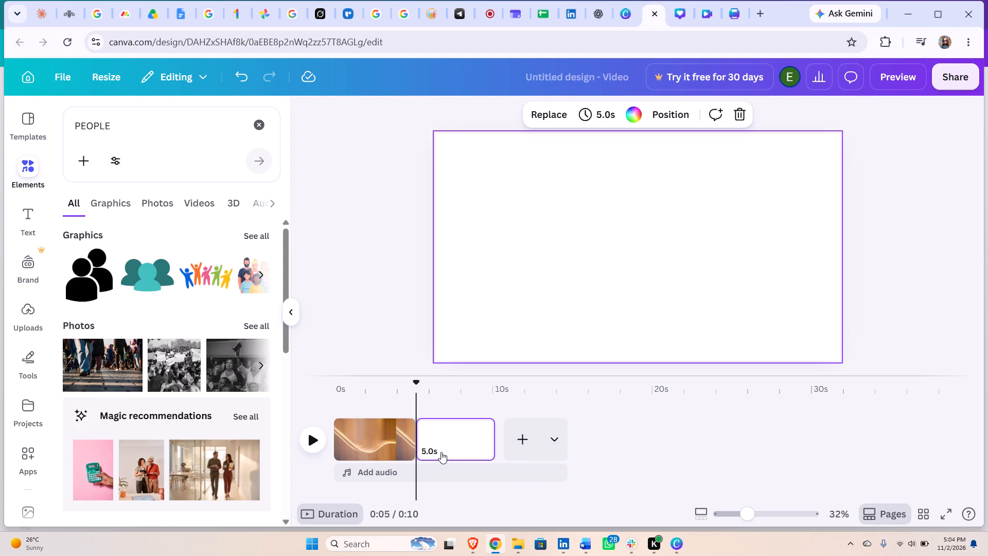
pyautogui.click(449, 442)
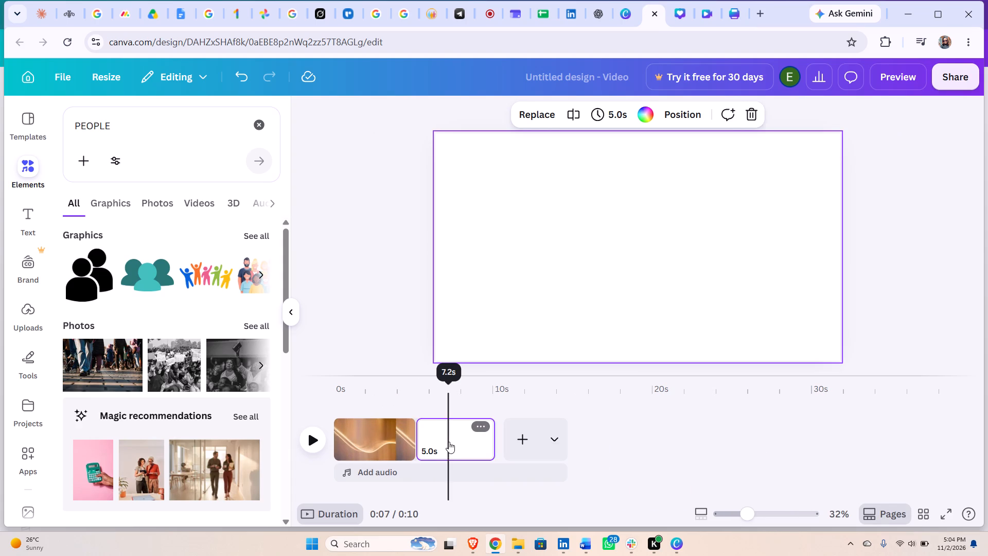
pyautogui.click(365, 443)
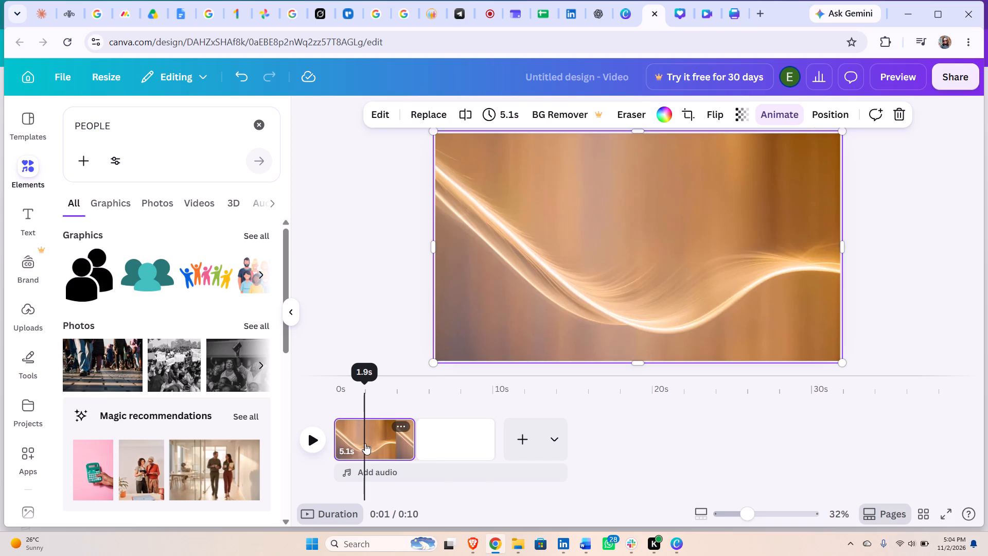
# Select the blank second page, search the elements for "STANDING PERSON" and browse the photo results.
pyautogui.click(460, 450)
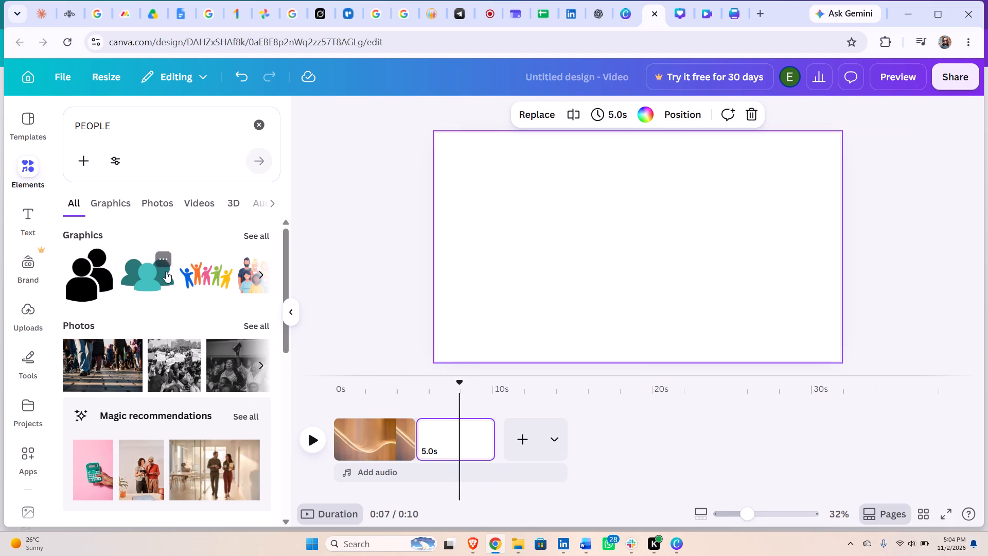
pyautogui.click(133, 132)
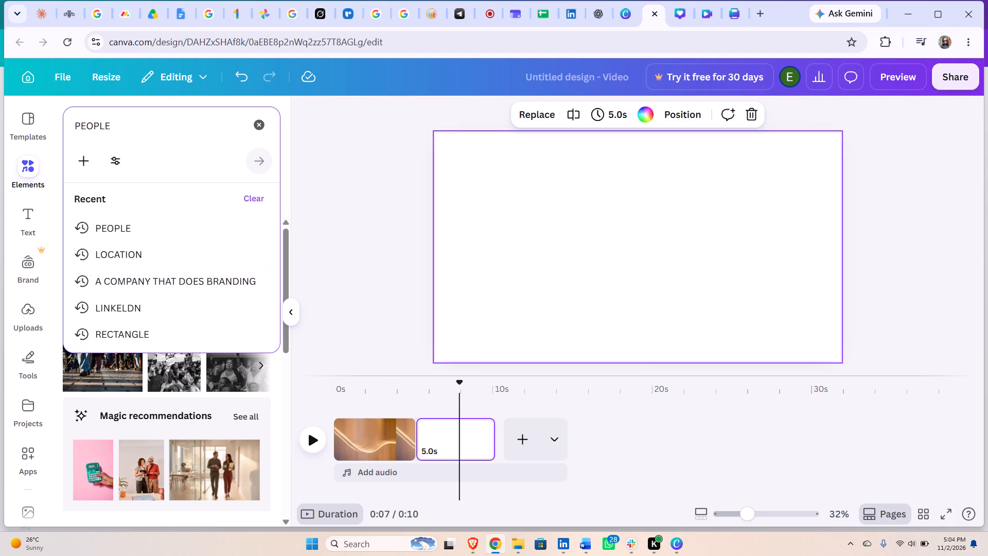
pyautogui.press('BackSpace')
pyautogui.press('BackSpace')
pyautogui.press('BackSpace')
pyautogui.press('BackSpace')
pyautogui.press('BackSpace')
pyautogui.press('BackSpace')
pyautogui.press('BackSpace')
pyautogui.press('BackSpace')
pyautogui.press('BackSpace')
pyautogui.press('BackSpace')
pyautogui.press('BackSpace')
pyautogui.press('BackSpace')
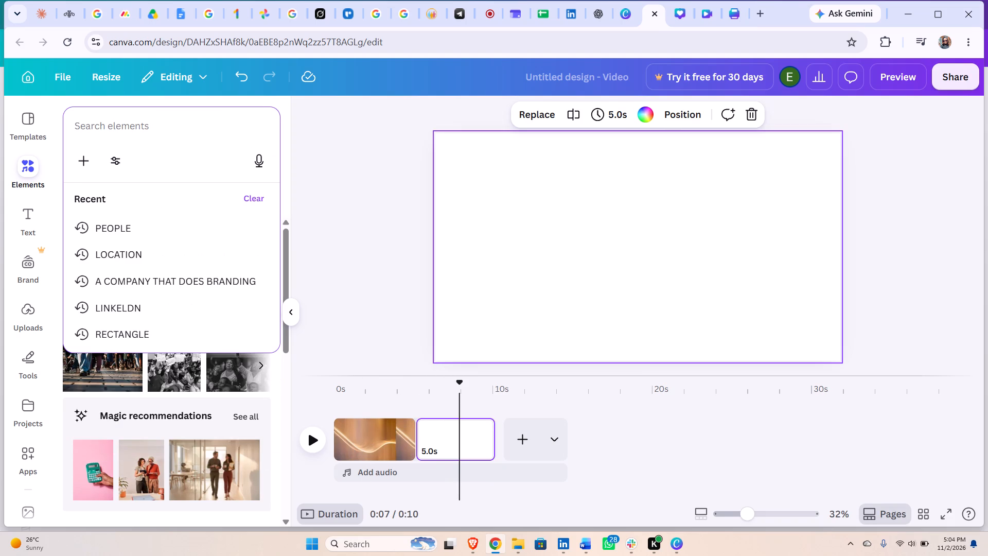
pyautogui.write('PEO')
pyautogui.press('BackSpace')
pyautogui.press('BackSpace')
pyautogui.press('BackSpace')
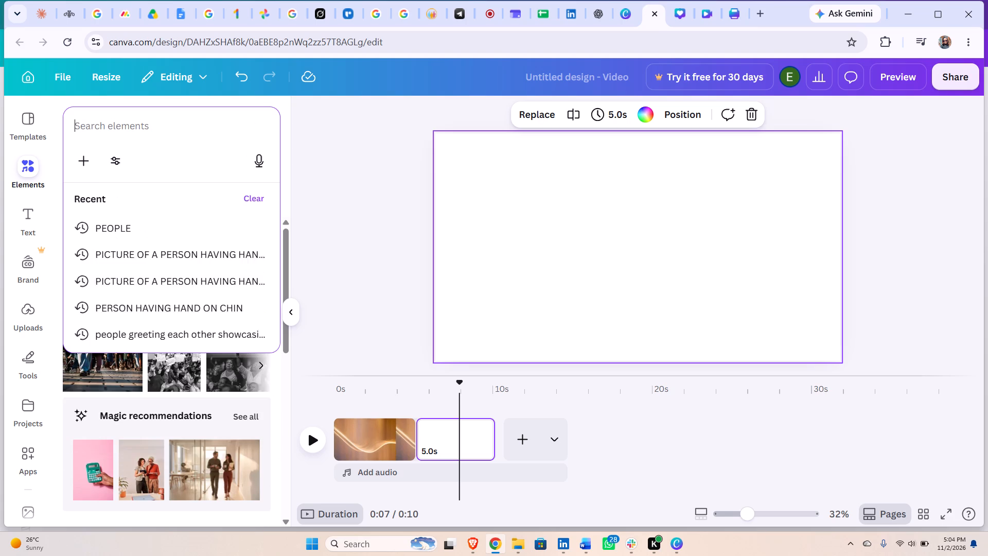
pyautogui.press('BackSpace')
pyautogui.write('STANDING')
pyautogui.press('space')
pyautogui.write('PERSON')
pyautogui.press('Return')
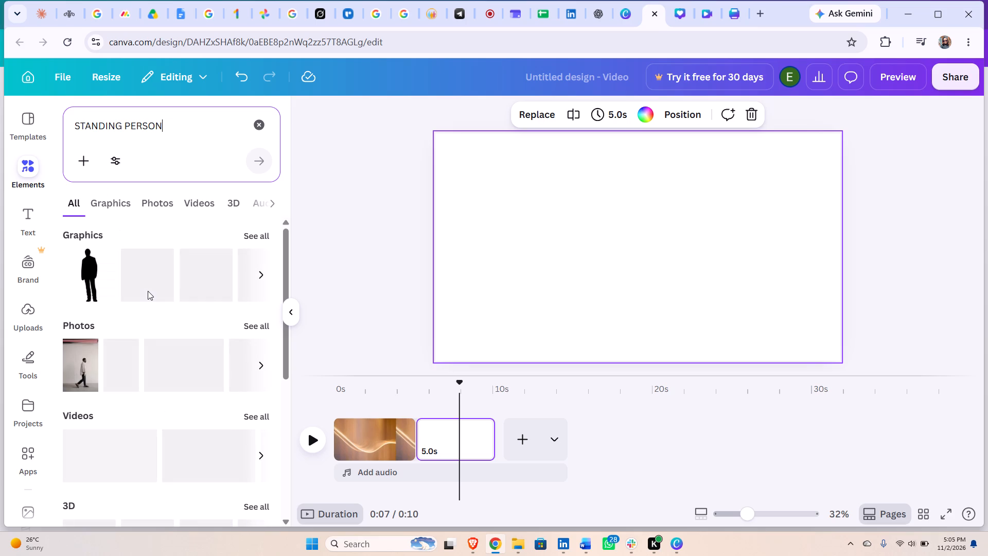
pyautogui.click(257, 366)
pyautogui.click(257, 366)
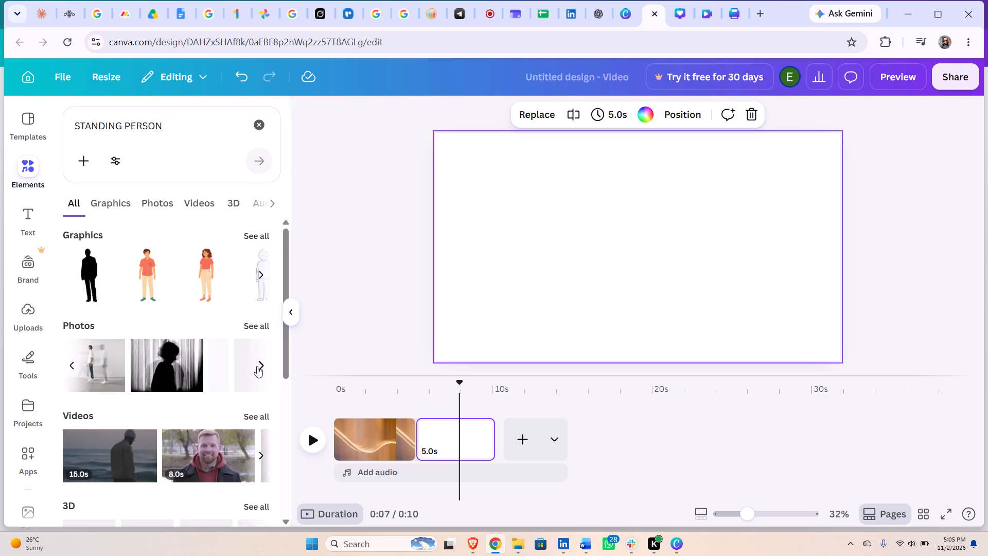
pyautogui.click(257, 366)
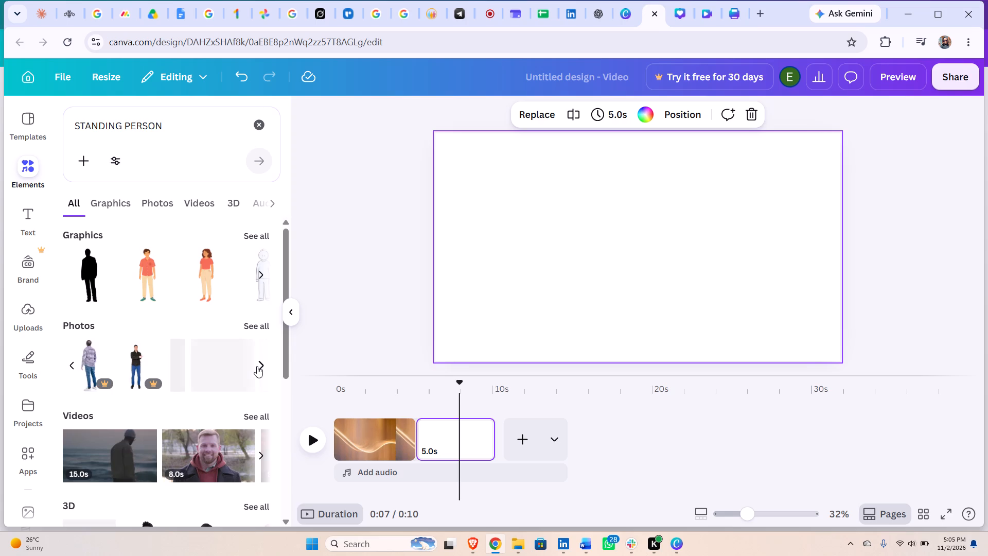
# Refine the elements search to "STANDING PERSON WITH OTHERS WITH LAPTOPS".
pyautogui.click(171, 131)
pyautogui.press('space')
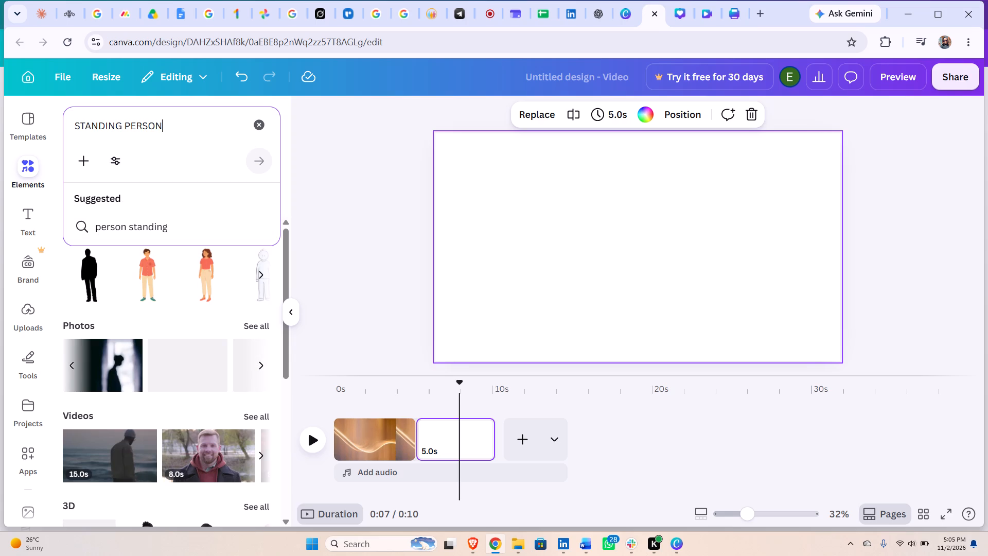
pyautogui.write('WITH OTHE')
pyautogui.write('RS ON')
pyautogui.press('space')
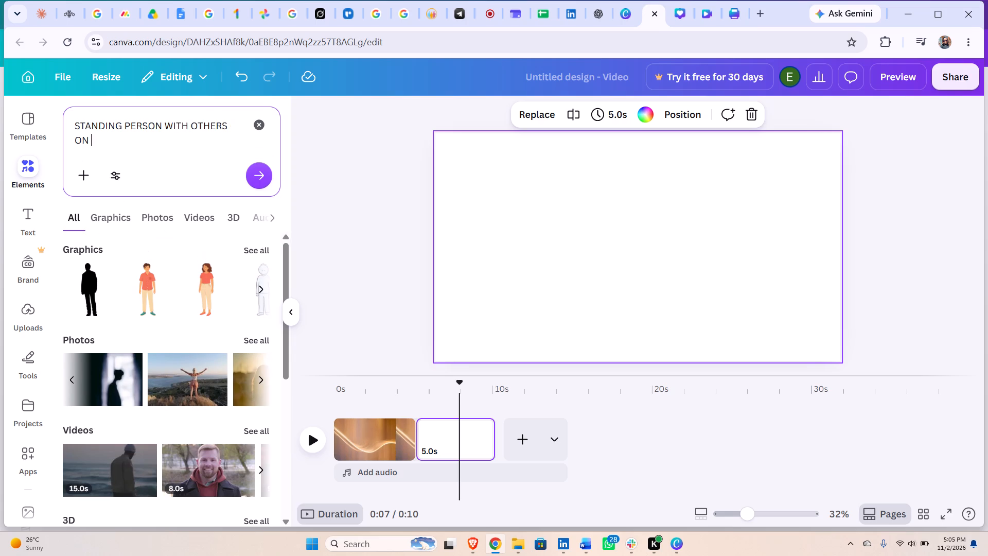
pyautogui.press('BackSpace')
pyautogui.press('BackSpace')
pyautogui.press('BackSpace')
pyautogui.write('WITH LAPTOPS')
pyautogui.press('Return')
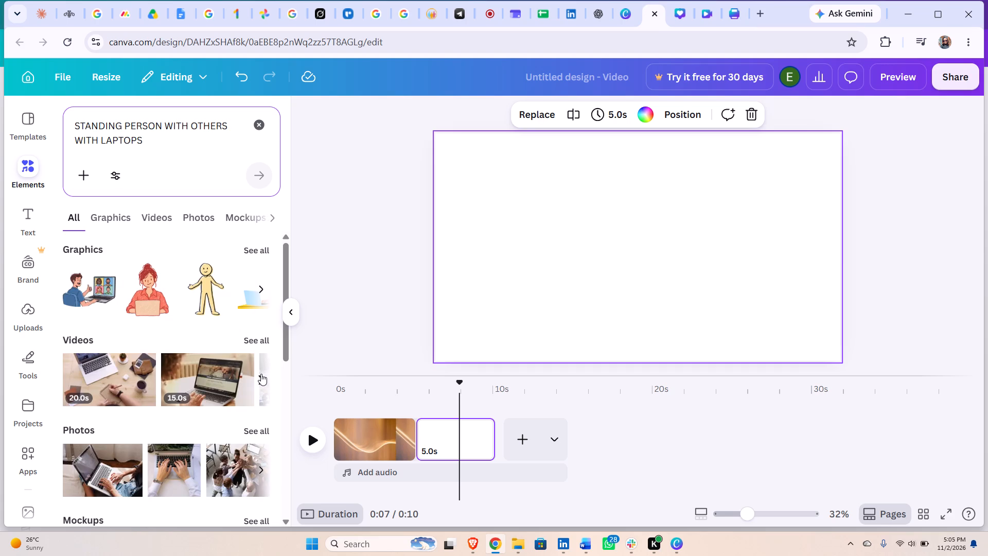
# Browse the photo results and add the photo of the man in a light shirt presenting an open laptop.
pyautogui.scroll(-1, 249, 351)
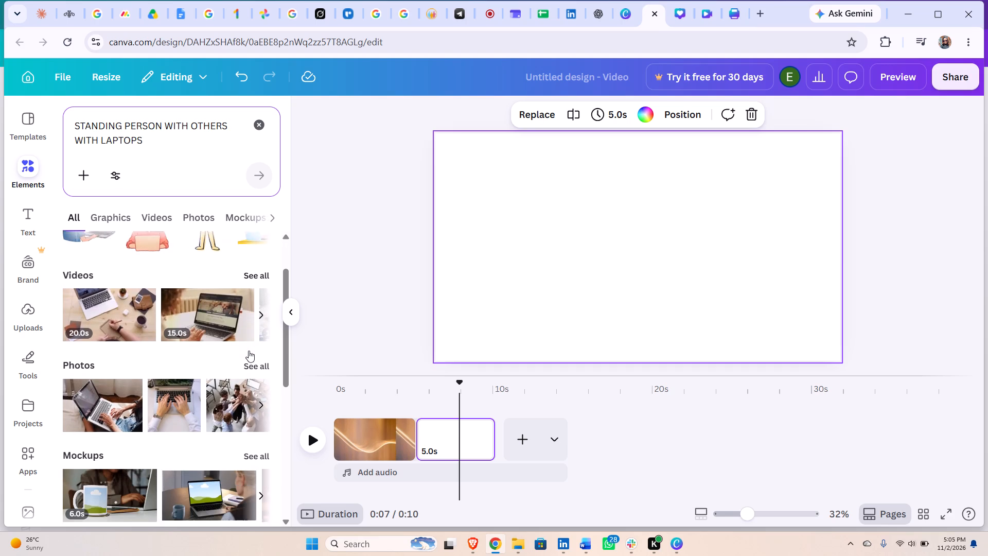
pyautogui.scroll(-2, 249, 351)
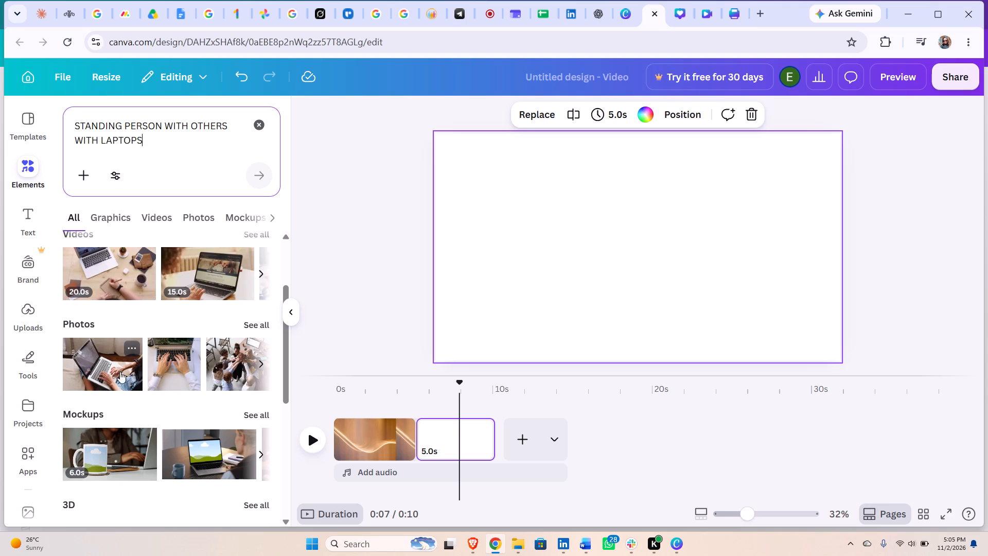
pyautogui.click(261, 363)
pyautogui.click(261, 363)
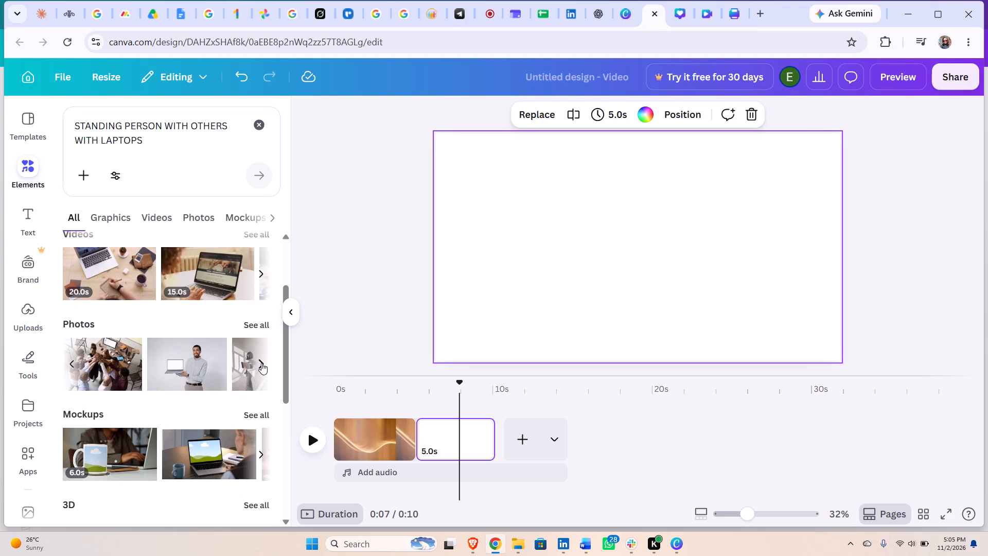
pyautogui.click(261, 363)
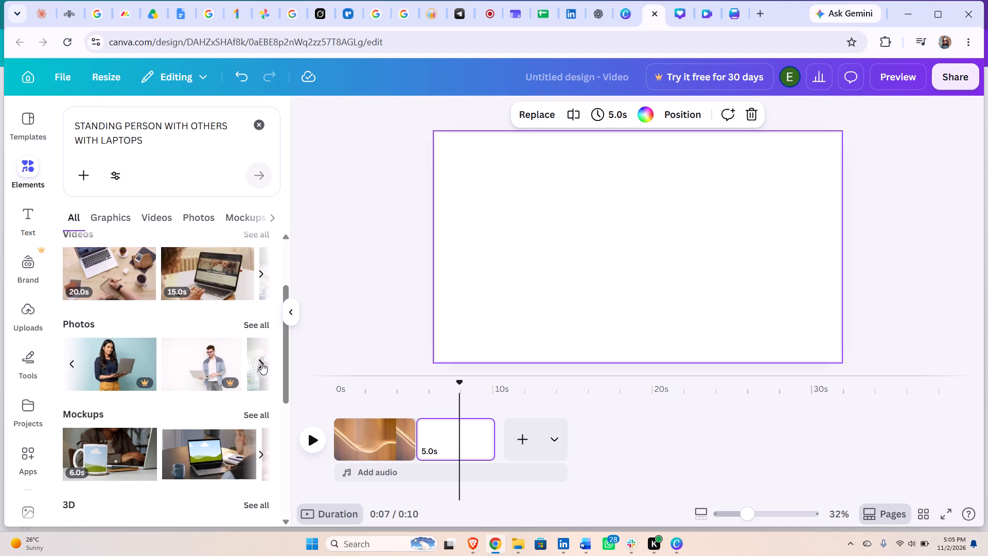
pyautogui.click(261, 363)
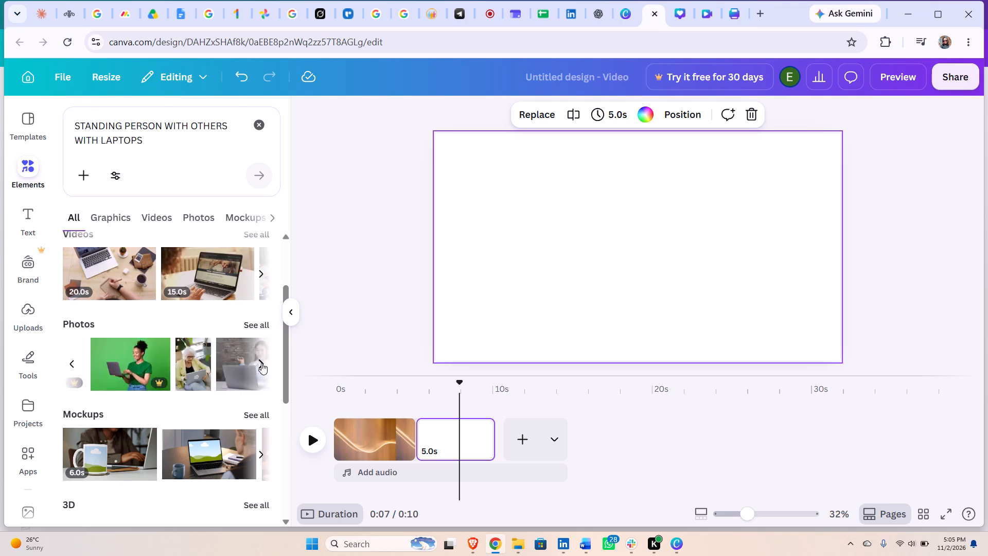
pyautogui.click(261, 363)
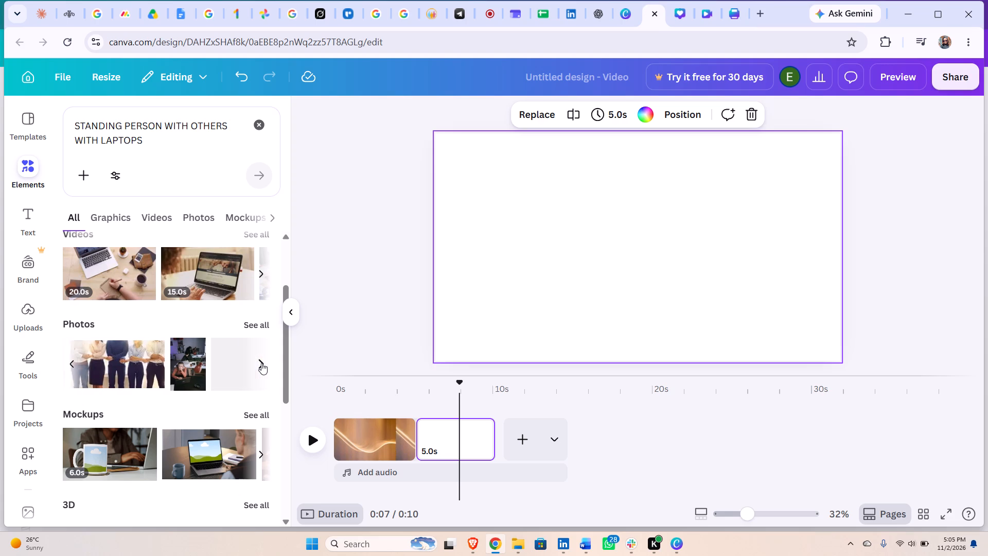
pyautogui.click(261, 363)
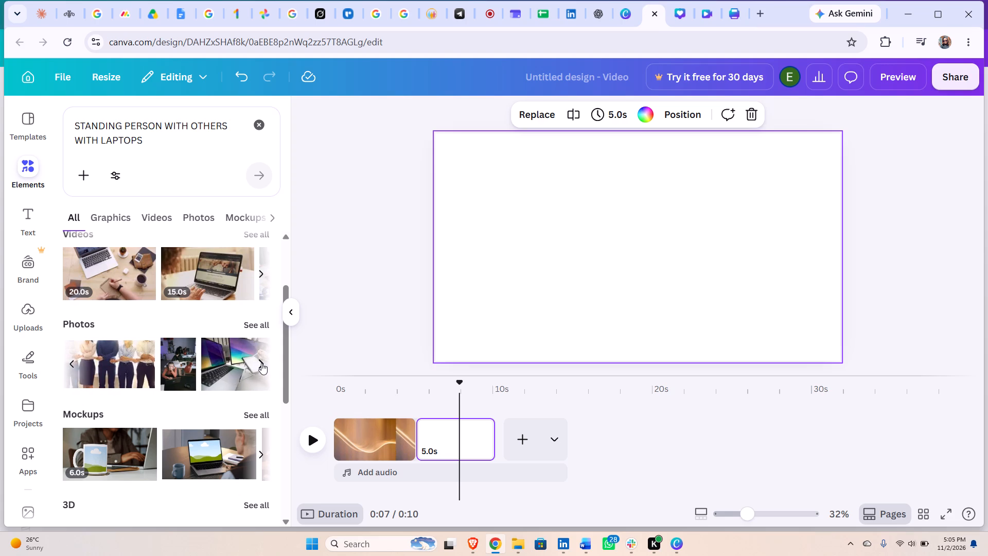
pyautogui.click(261, 363)
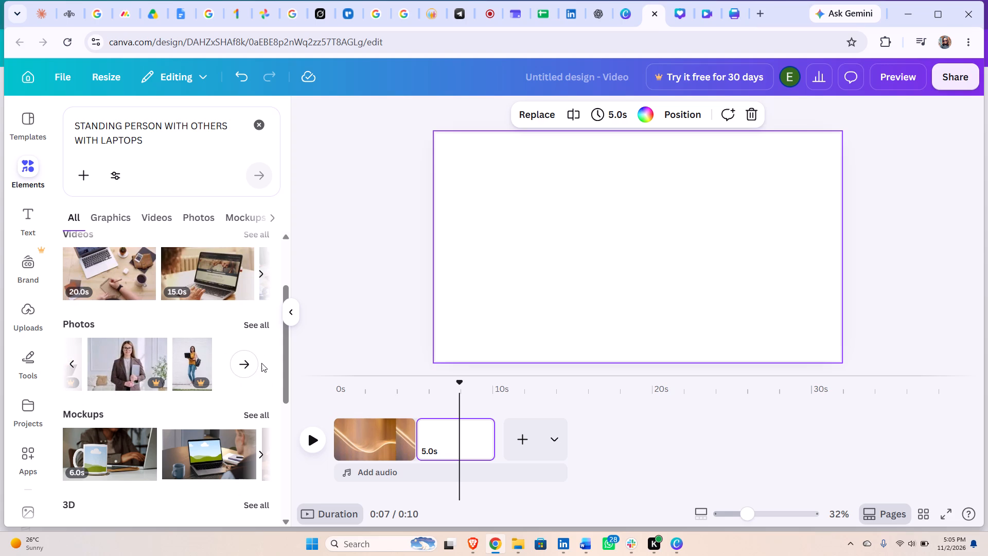
pyautogui.click(261, 363)
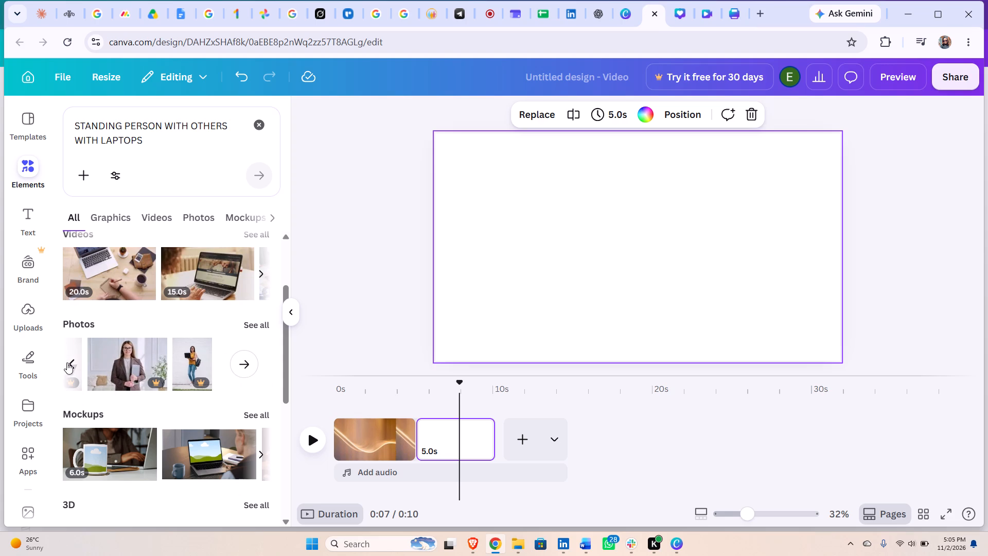
pyautogui.click(69, 362)
pyautogui.click(69, 362)
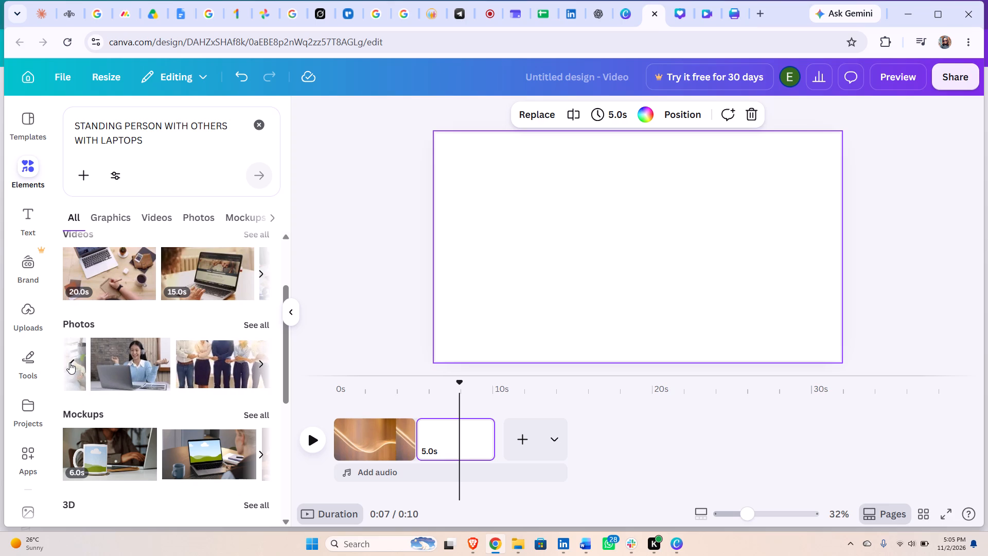
pyautogui.click(69, 362)
pyautogui.click(69, 362)
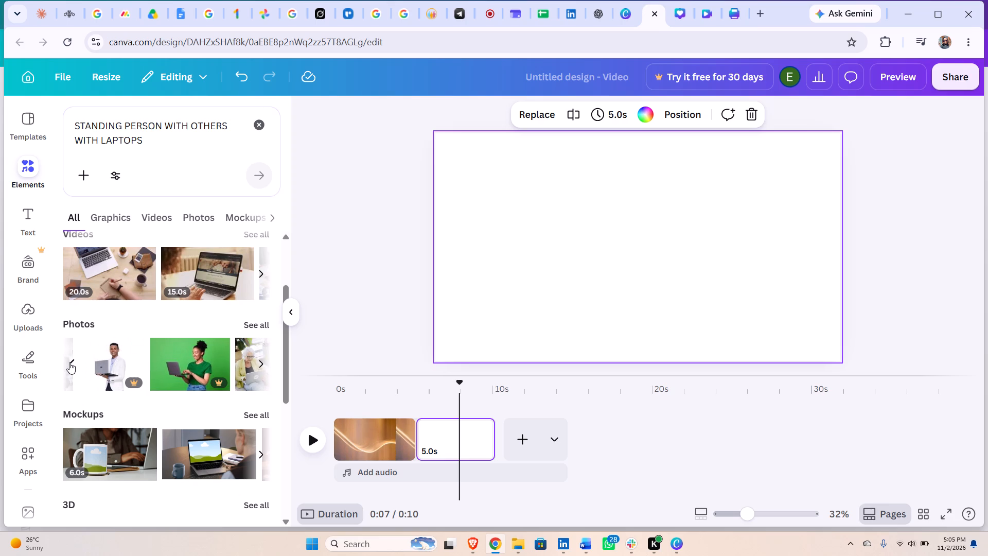
pyautogui.click(69, 362)
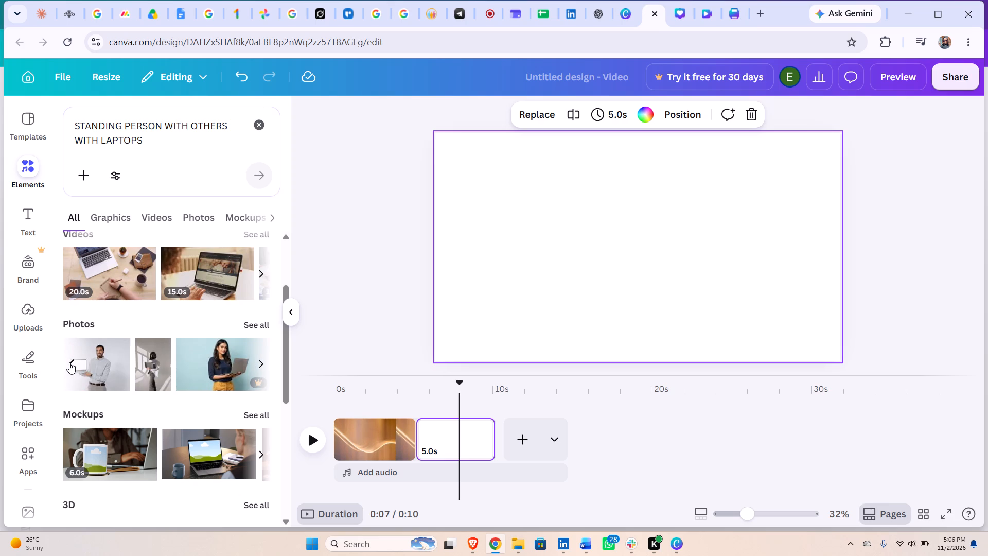
pyautogui.click(113, 370)
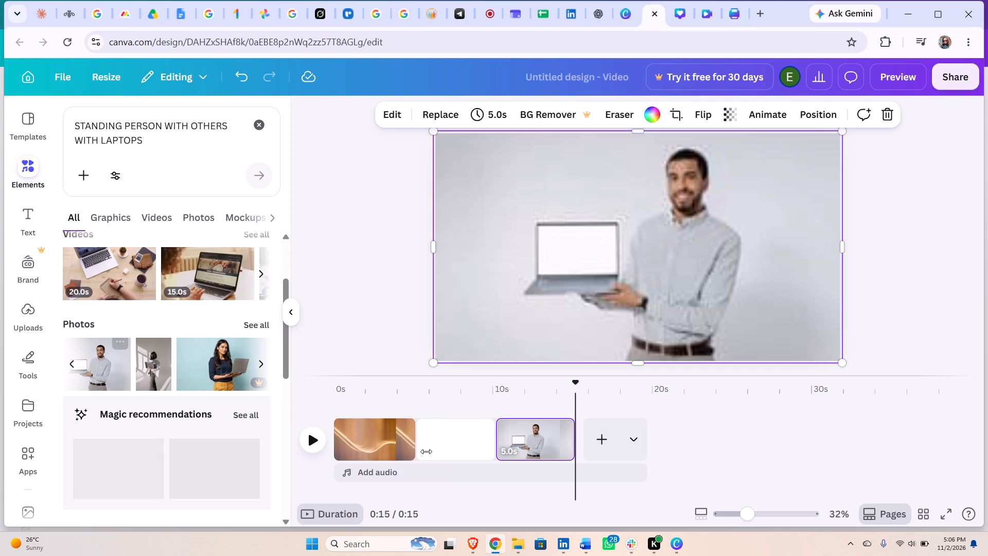
# Return to the blank second page and look through the remaining laptop search results.
pyautogui.click(446, 439)
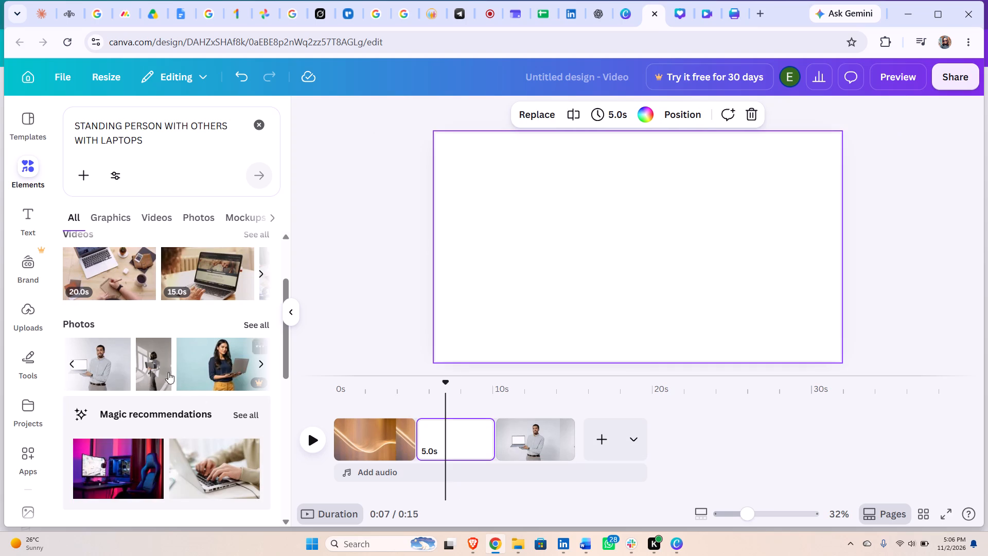
pyautogui.scroll(-2, 157, 364)
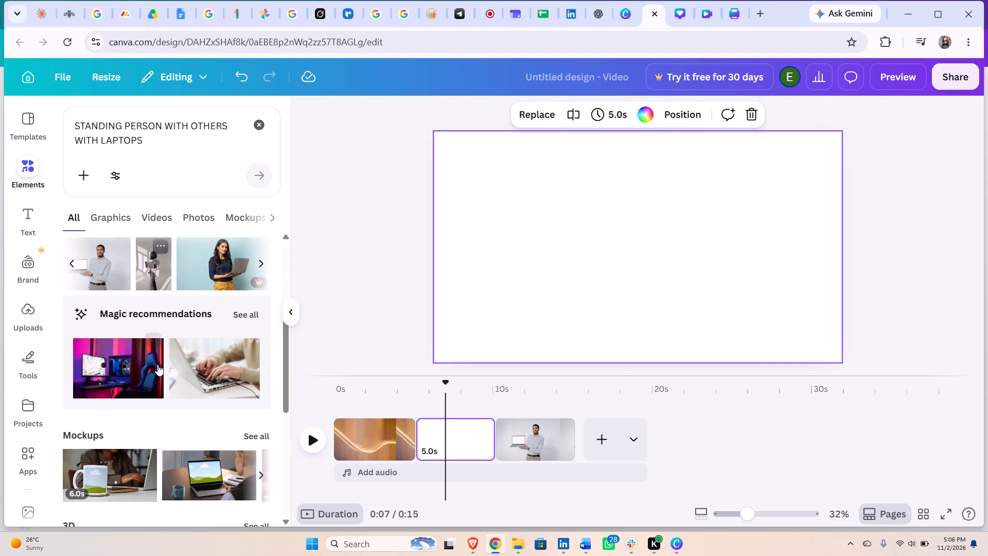
pyautogui.scroll(-2, 157, 364)
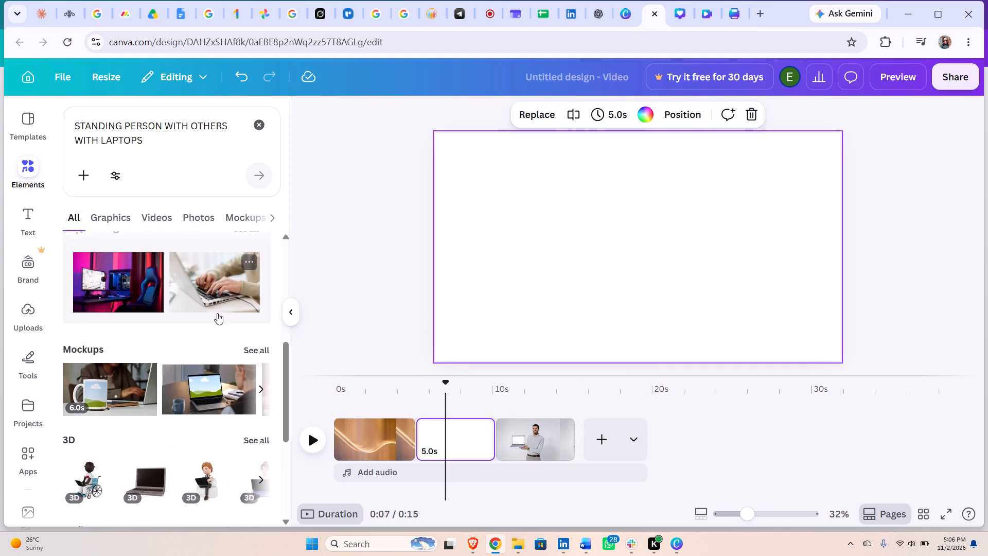
pyautogui.scroll(-5, 204, 337)
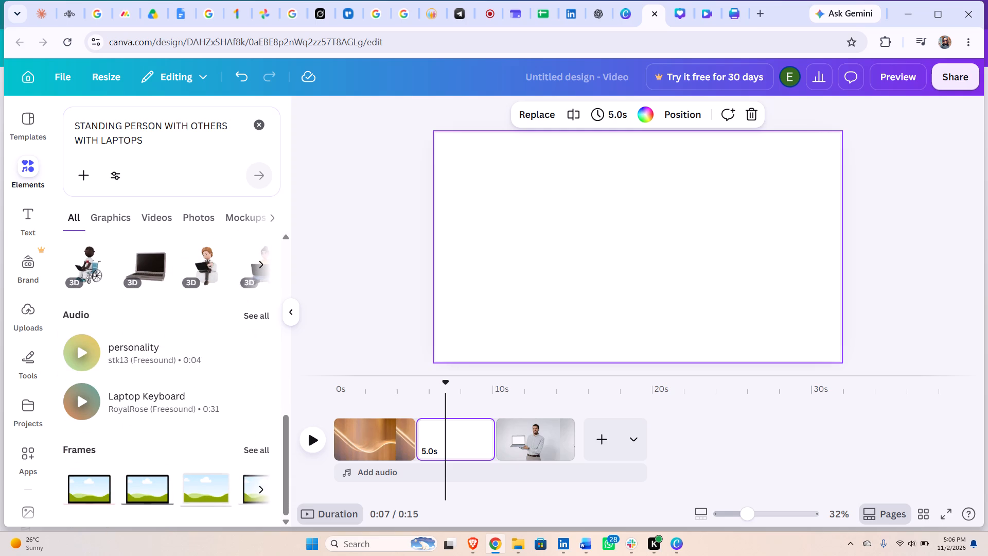
# Search the elements for "ELEMENT OF PHONE" and look through the results for the blank second page.
pyautogui.click(77, 122)
pyautogui.moveTo(77, 122); pyautogui.dragTo(152, 143)
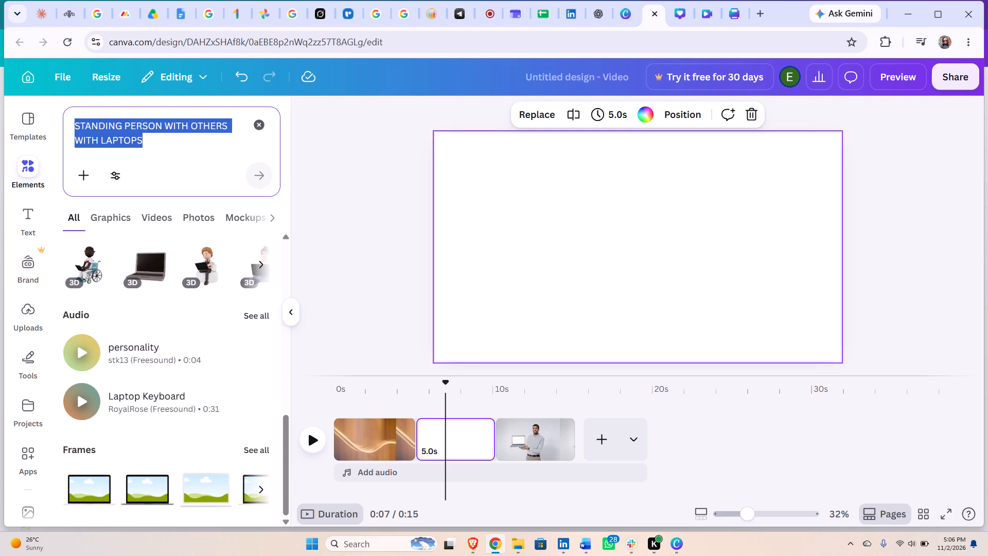
pyautogui.press('BackSpace')
pyautogui.click(131, 120)
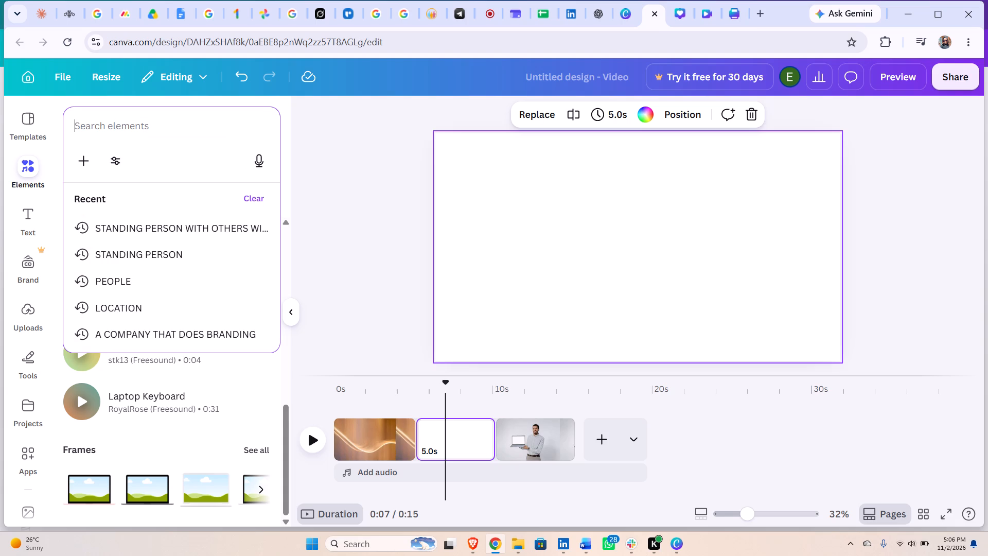
pyautogui.write('ELEMEN')
pyautogui.write('T')
pyautogui.press('space')
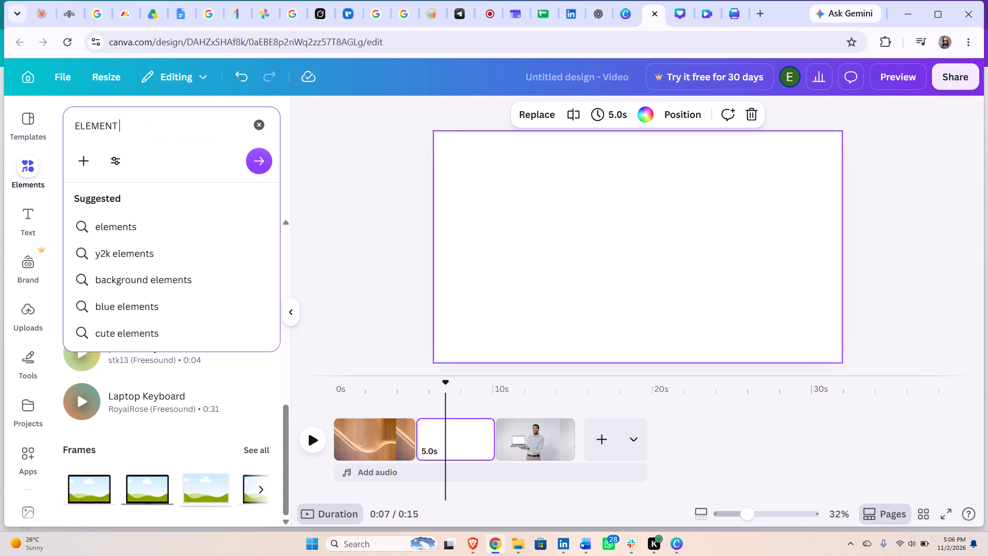
pyautogui.write('OF PHI')
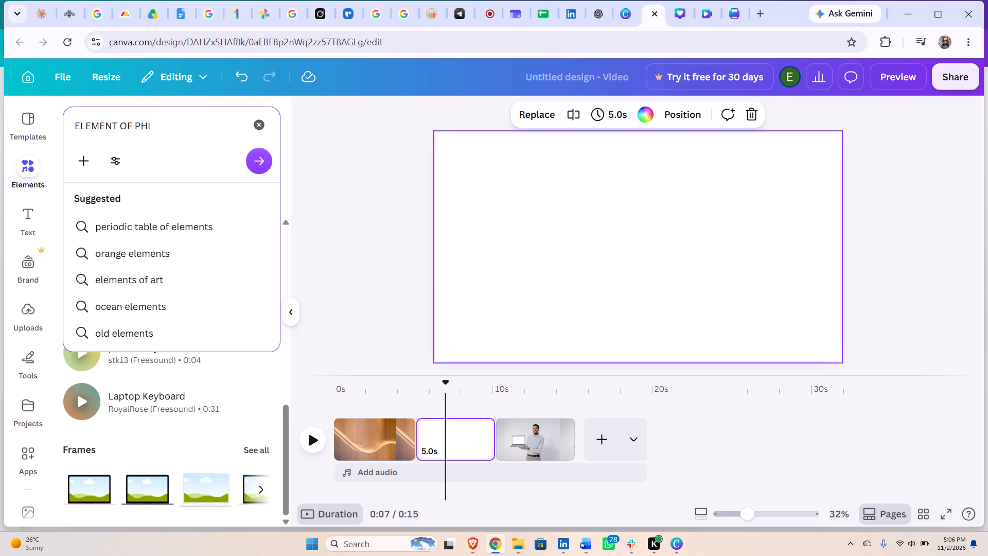
pyautogui.press('BackSpace')
pyautogui.write('ONE')
pyautogui.press('Return')
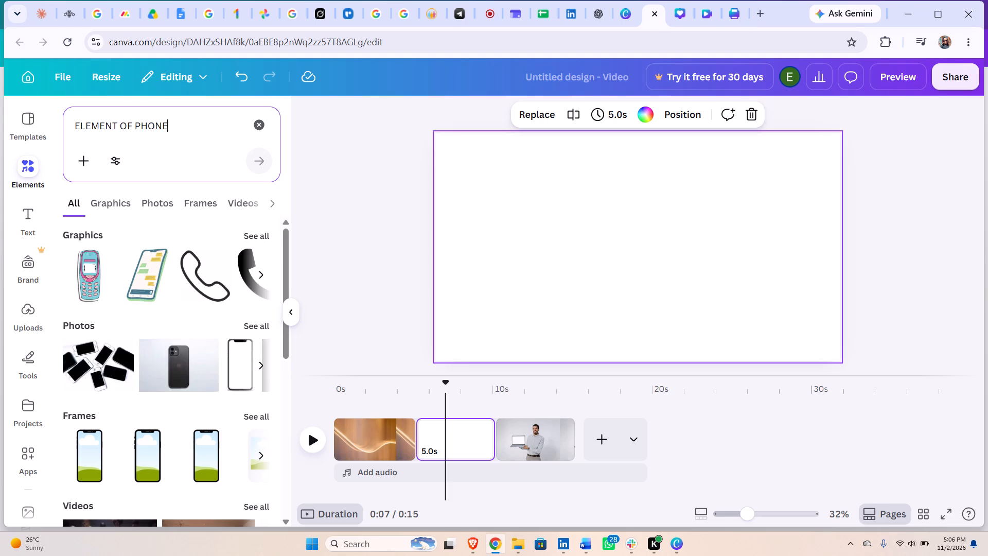
pyautogui.scroll(-5, 183, 347)
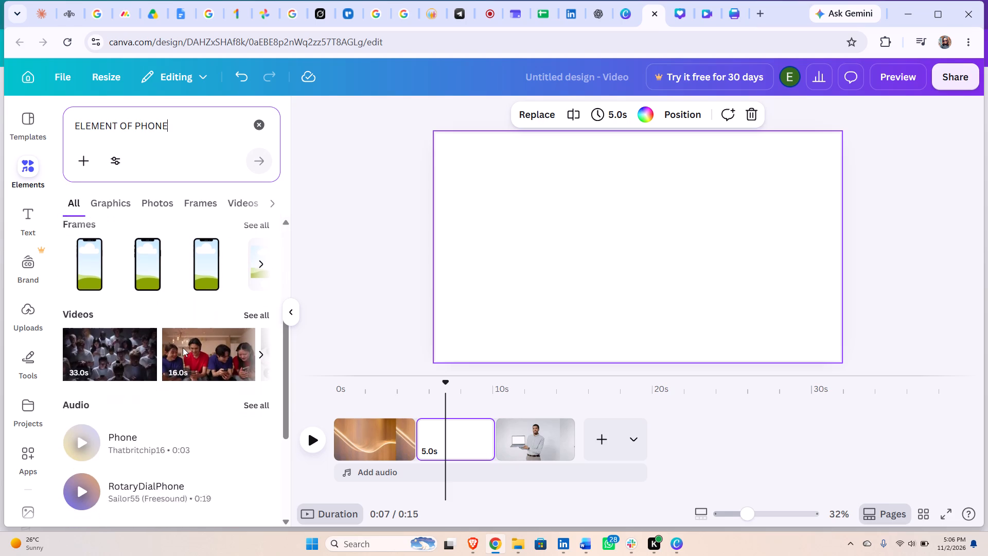
pyautogui.scroll(-1, 183, 347)
pyautogui.hscroll(-1, 183, 347)
pyautogui.scroll(-3, 183, 347)
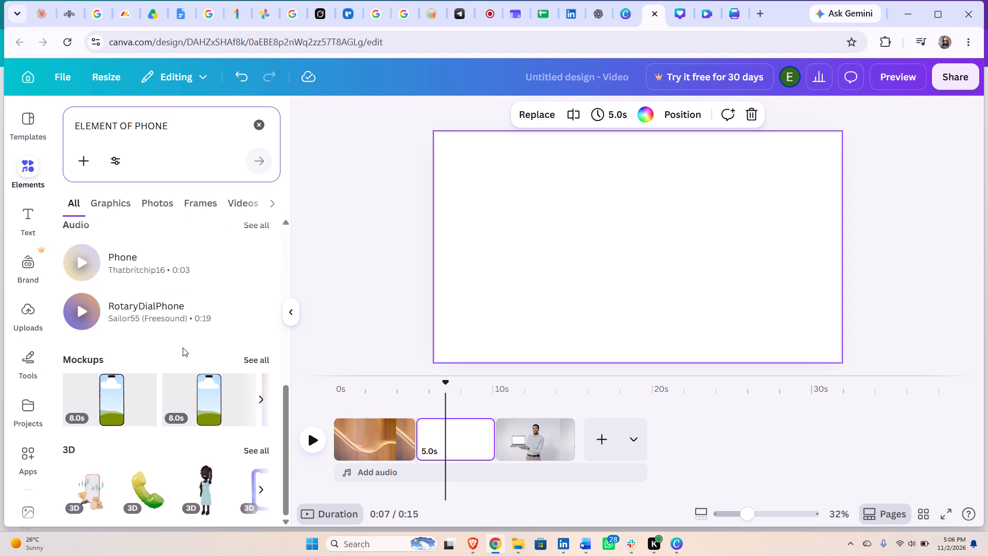
# Delete the blank second page between the golden light-wave page and the laptop photo page.
pyautogui.scroll(-3, 183, 347)
pyautogui.click(196, 135)
pyautogui.press('BackSpace')
pyautogui.press('space')
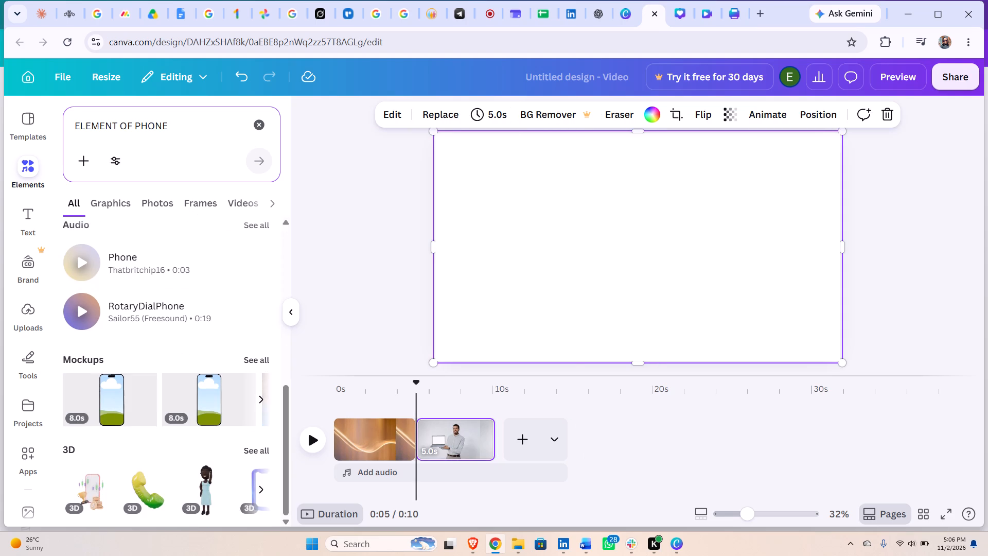
# Refine the elements search to "ELEMENT OF PHONE ICON".
pyautogui.click(202, 135)
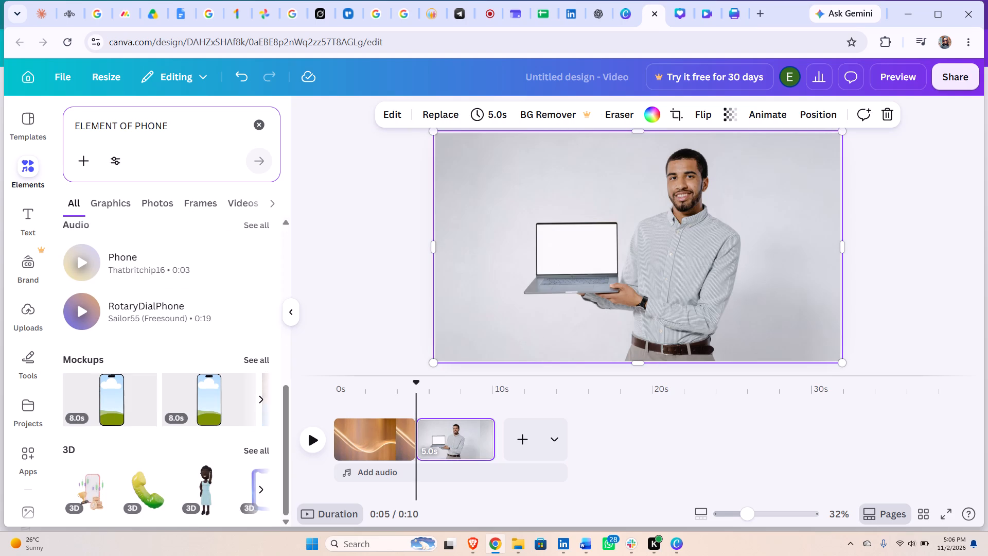
pyautogui.click(202, 131)
pyautogui.press('space')
pyautogui.write('ICON')
pyautogui.press('Return')
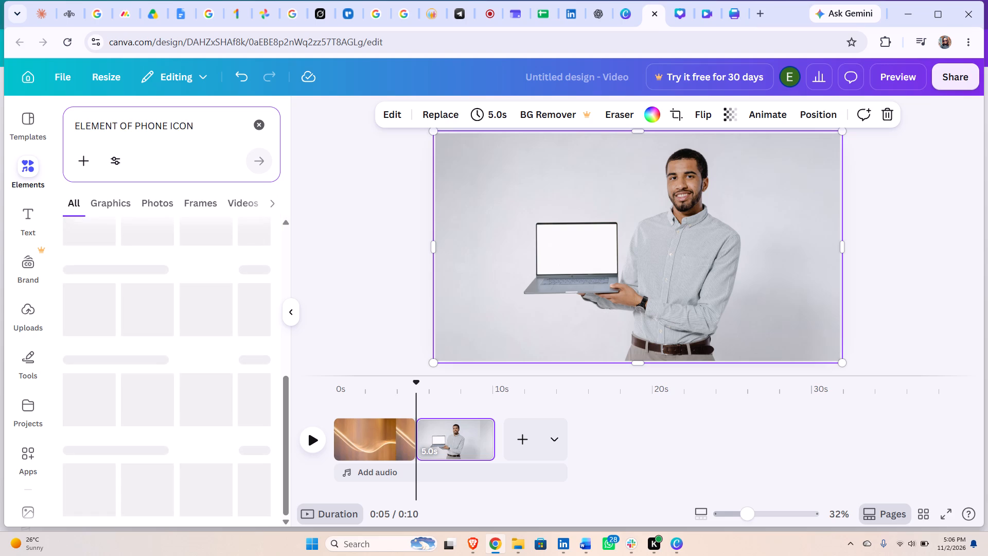
# Add a blank page after the laptop photo page.
pyautogui.click(534, 432)
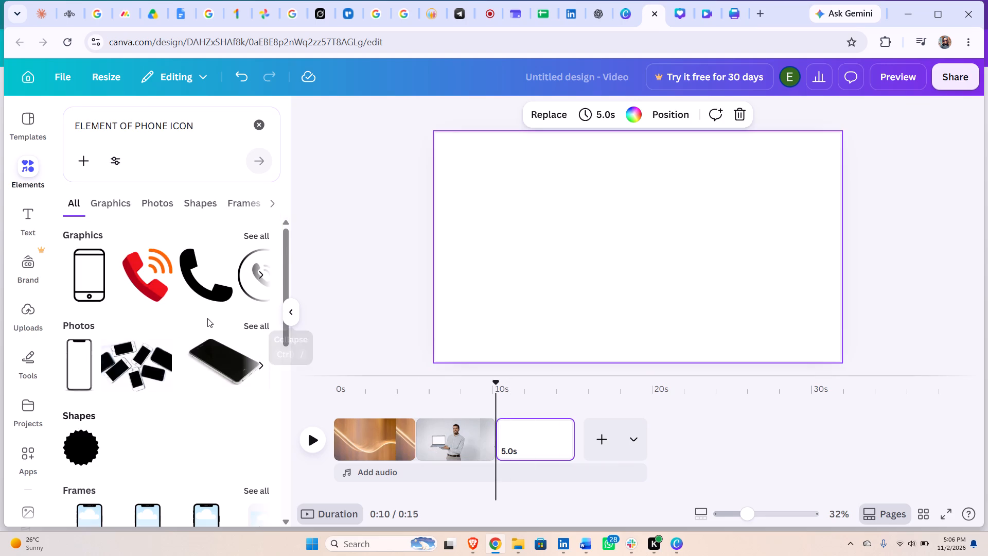
# Look through the graphics, photo, frame, video and 3D results for a phone icon element to put on the blank page.
pyautogui.scroll(-8, 207, 318)
pyautogui.scroll(3, 207, 318)
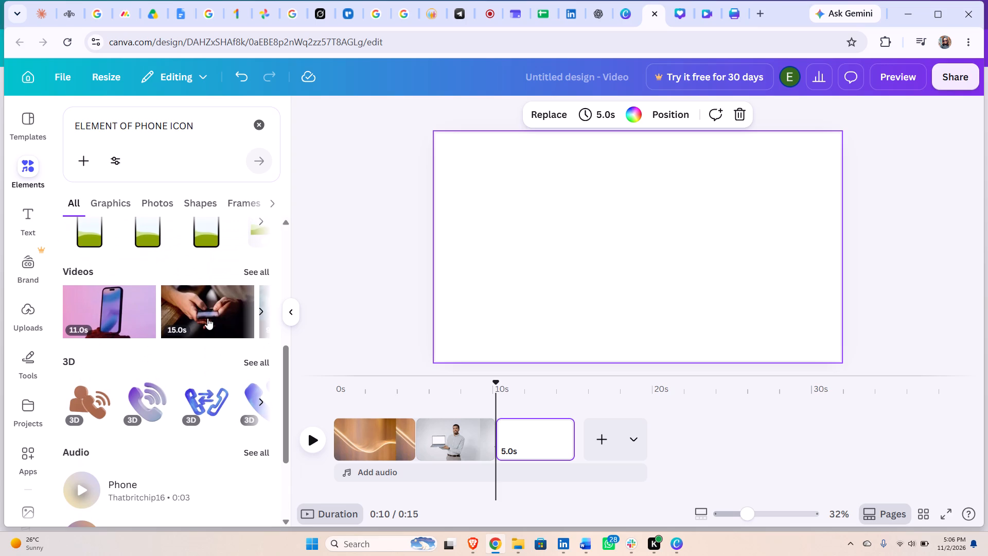
pyautogui.hscroll(-3, 207, 318)
pyautogui.scroll(-4, 207, 318)
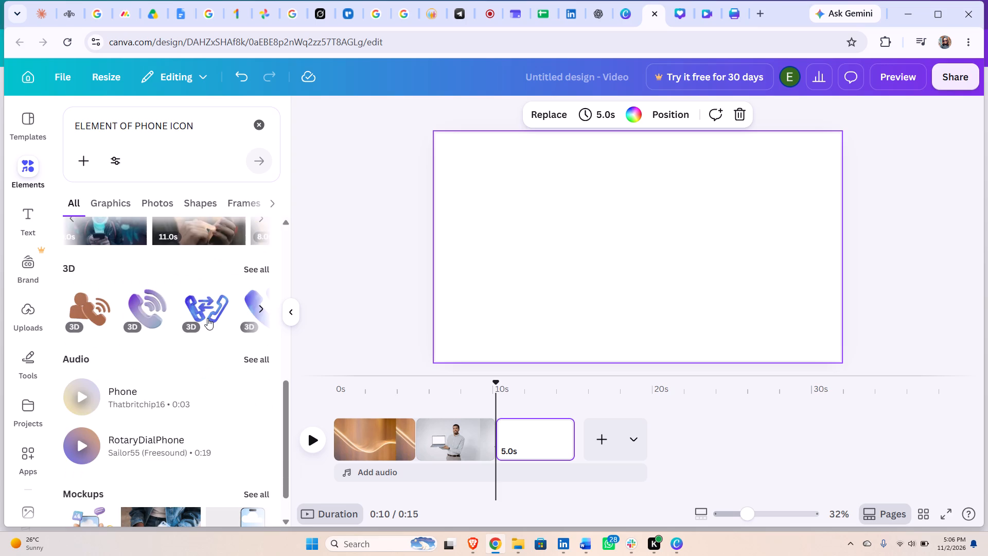
pyautogui.scroll(-5, 207, 318)
pyautogui.scroll(4, 207, 318)
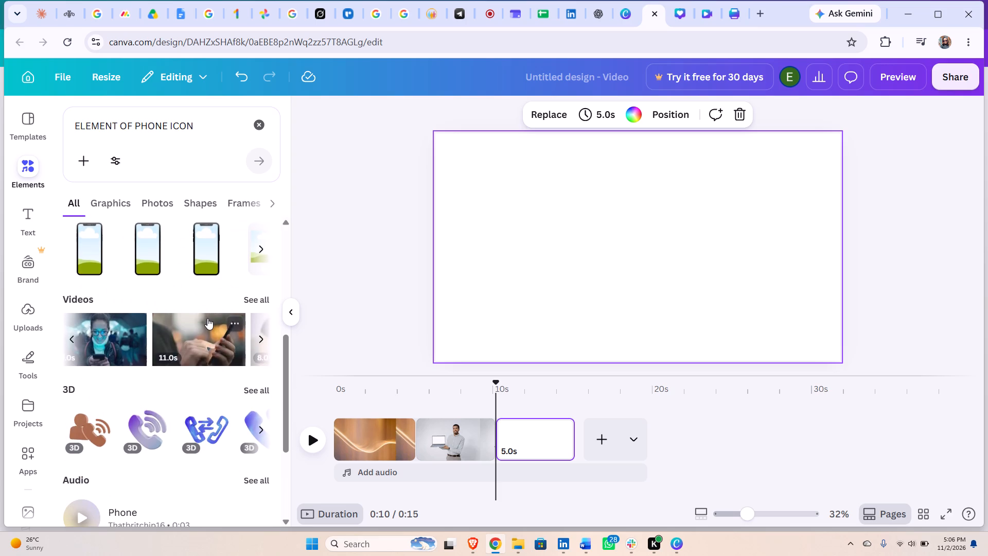
pyautogui.hscroll(-12, 207, 318)
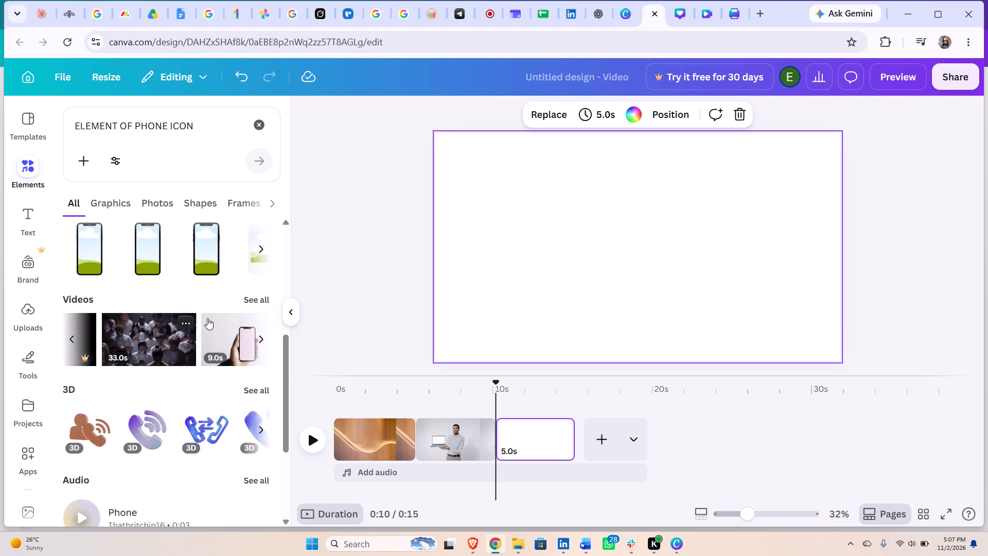
pyautogui.hscroll(-4, 207, 318)
pyautogui.scroll(3, 207, 318)
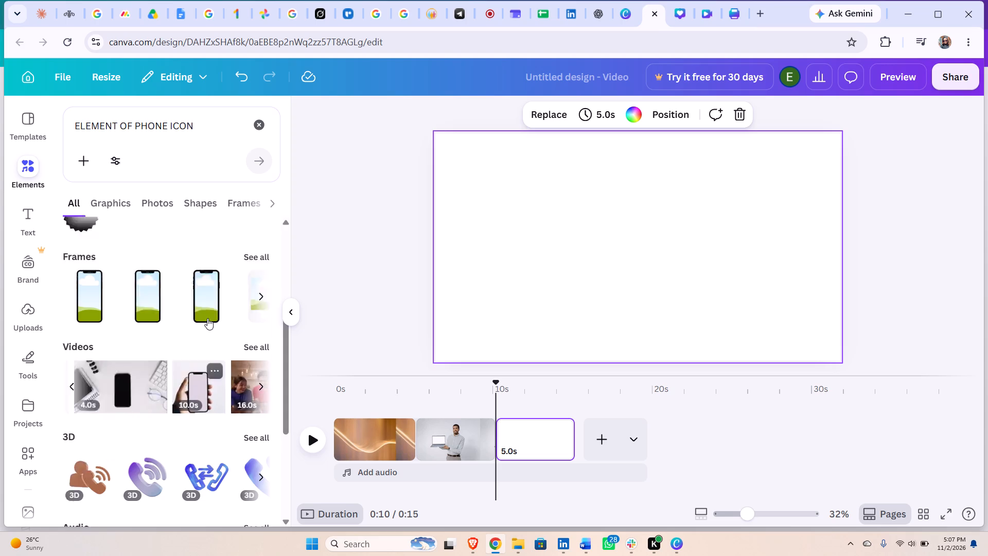
pyautogui.scroll(2, 207, 318)
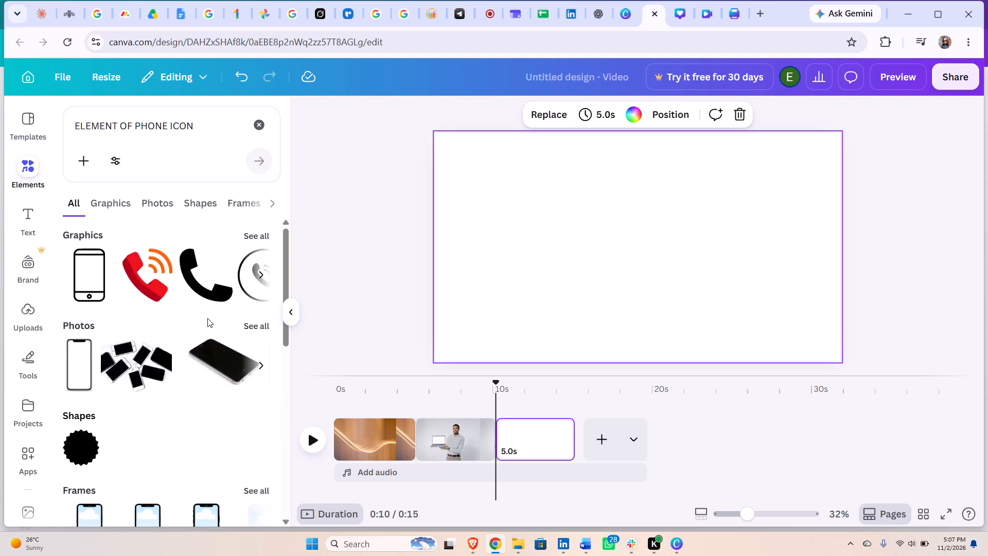
pyautogui.scroll(2, 207, 318)
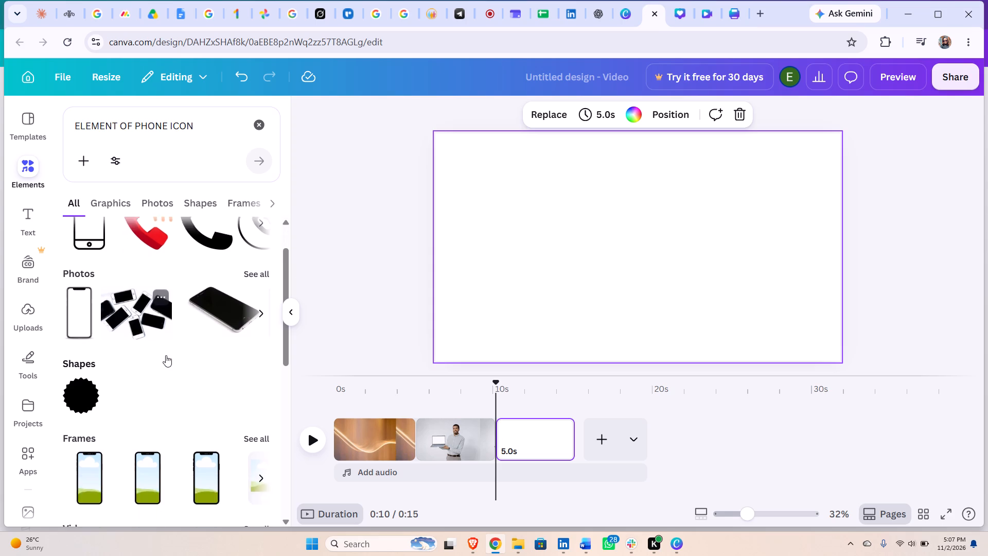
# Narrow the phone icon results to photos and look through them for a suitable picture.
pyautogui.click(154, 207)
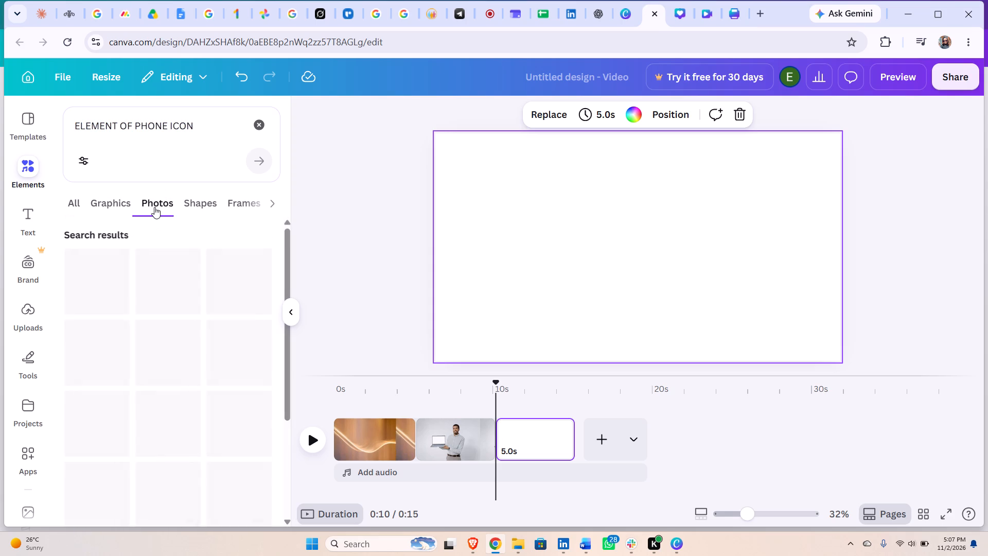
pyautogui.scroll(-4, 228, 398)
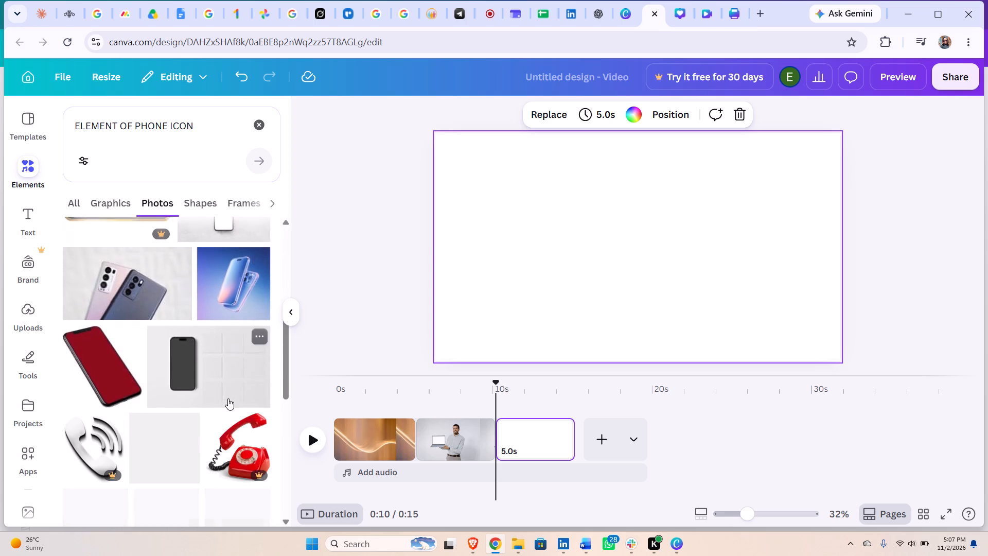
pyautogui.scroll(-6, 228, 398)
pyautogui.scroll(2, 228, 398)
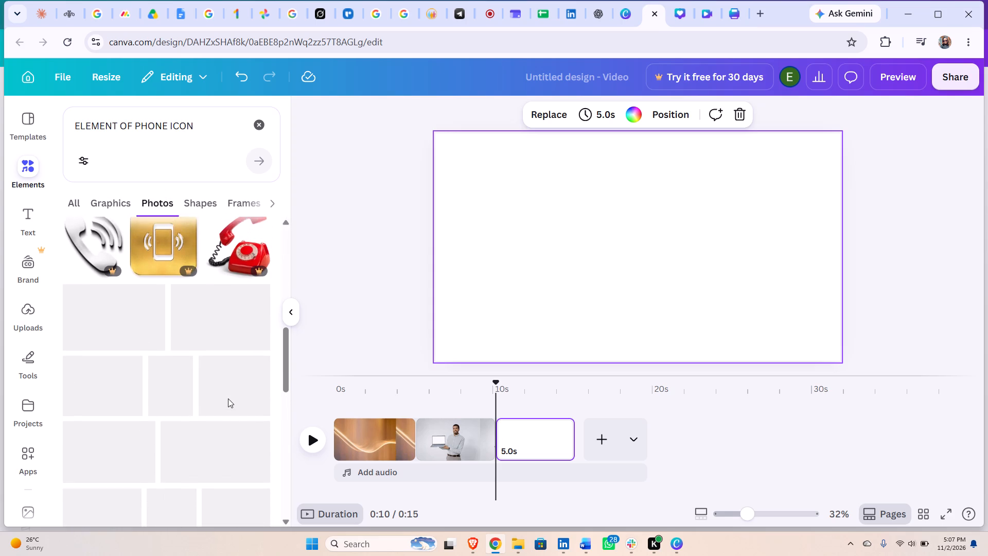
pyautogui.scroll(-9, 228, 398)
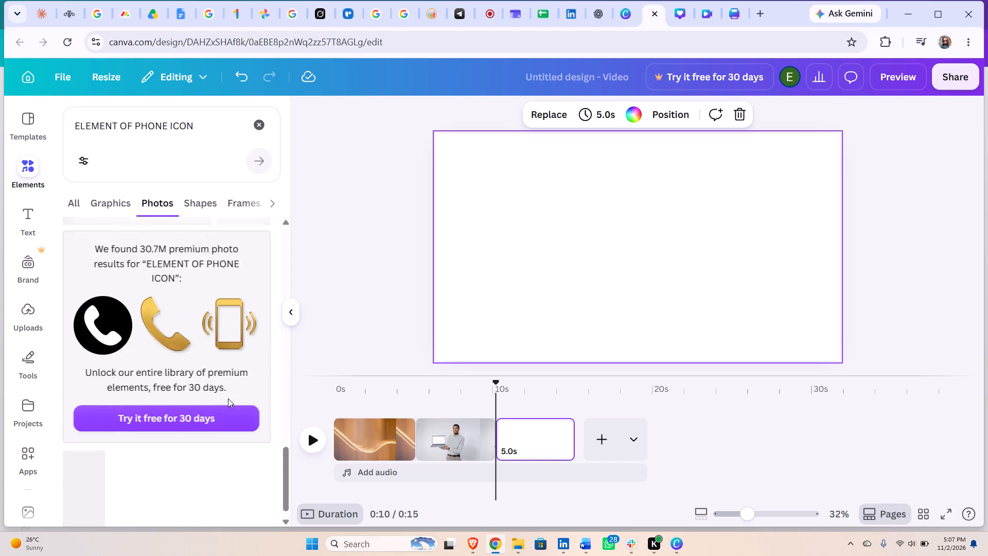
pyautogui.scroll(-4, 228, 398)
pyautogui.scroll(2, 228, 398)
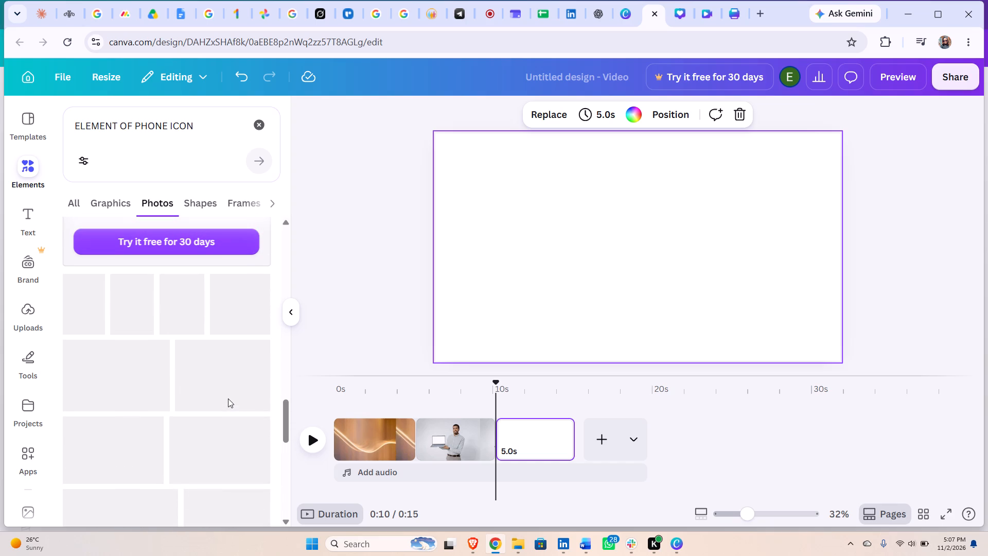
pyautogui.scroll(-2, 194, 379)
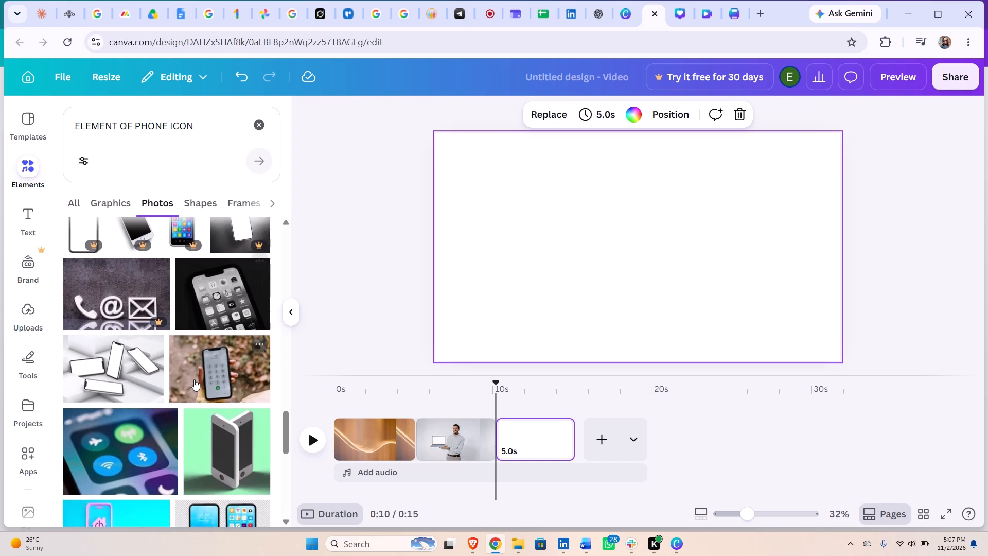
pyautogui.scroll(-9, 194, 379)
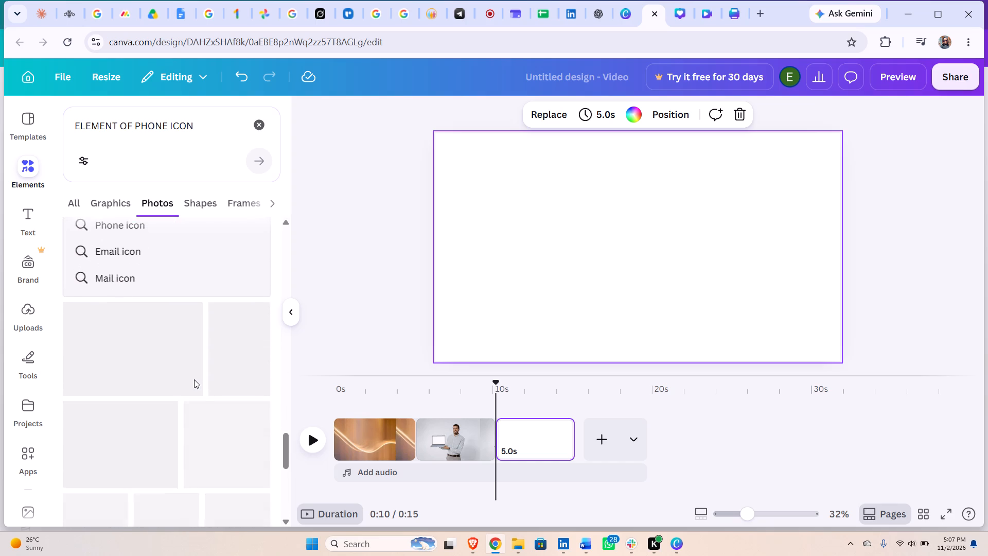
# Search the photos for "PHONE ALL ICON" and look through the results.
pyautogui.click(210, 130)
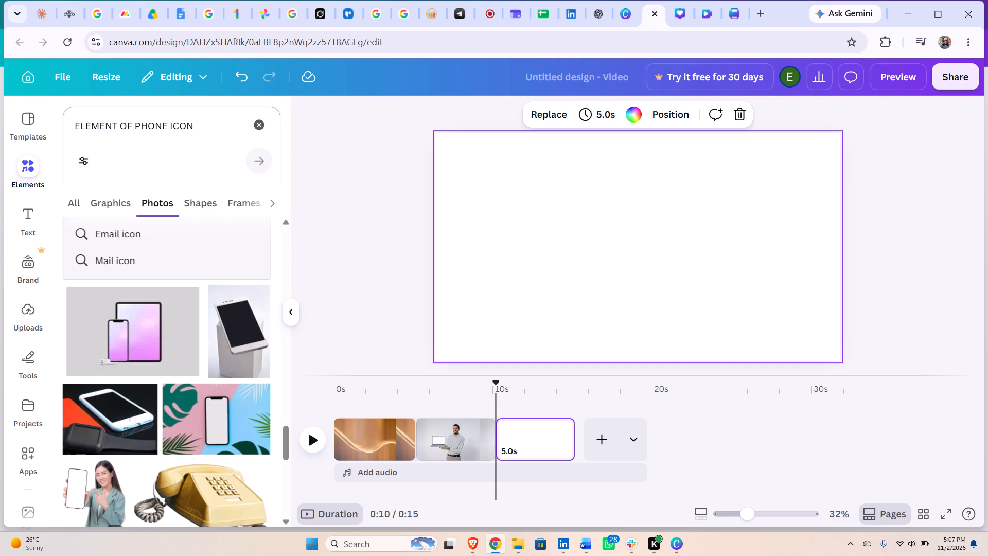
pyautogui.press('BackSpace')
pyautogui.press('BackSpace')
pyautogui.press('BackSpace')
pyautogui.press('BackSpace')
pyautogui.press('BackSpace')
pyautogui.press('BackSpace')
pyautogui.press('BackSpace')
pyautogui.press('BackSpace')
pyautogui.press('BackSpace')
pyautogui.press('BackSpace')
pyautogui.press('BackSpace')
pyautogui.press('BackSpace')
pyautogui.press('BackSpace')
pyautogui.press('BackSpace')
pyautogui.press('BackSpace')
pyautogui.press('BackSpace')
pyautogui.press('BackSpace')
pyautogui.press('BackSpace')
pyautogui.press('BackSpace')
pyautogui.press('BackSpace')
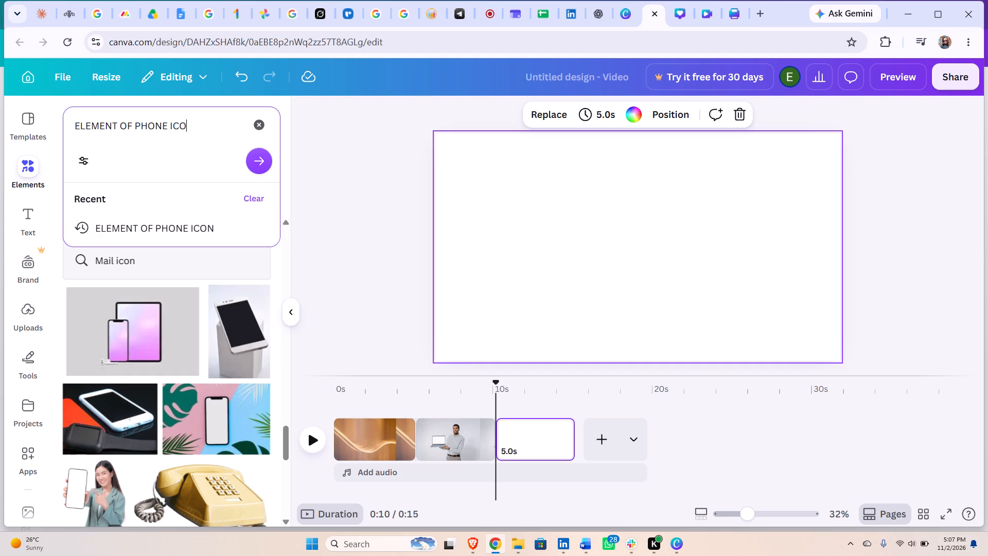
pyautogui.press('BackSpace')
pyautogui.write('PHONE ALL ICON')
pyautogui.press('Return')
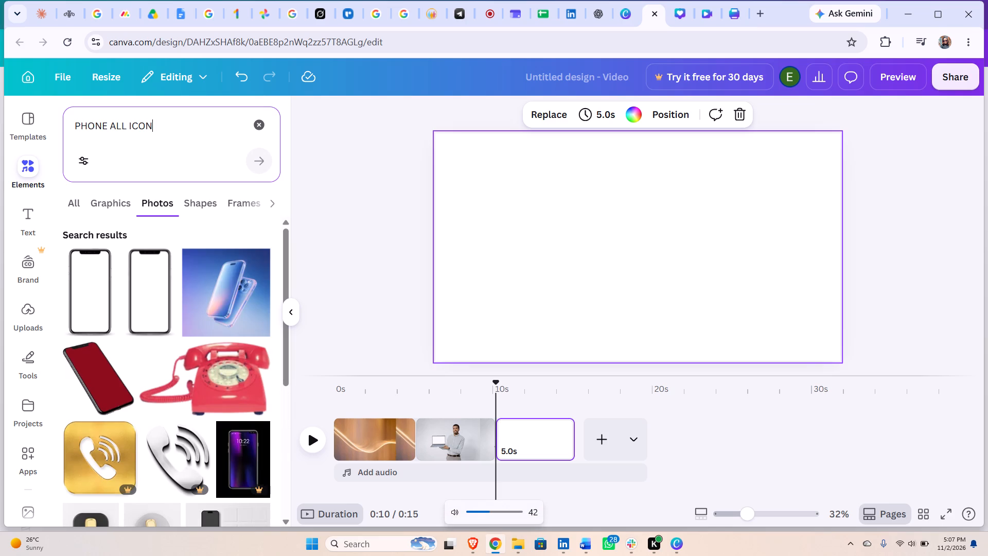
pyautogui.scroll(-7, 212, 301)
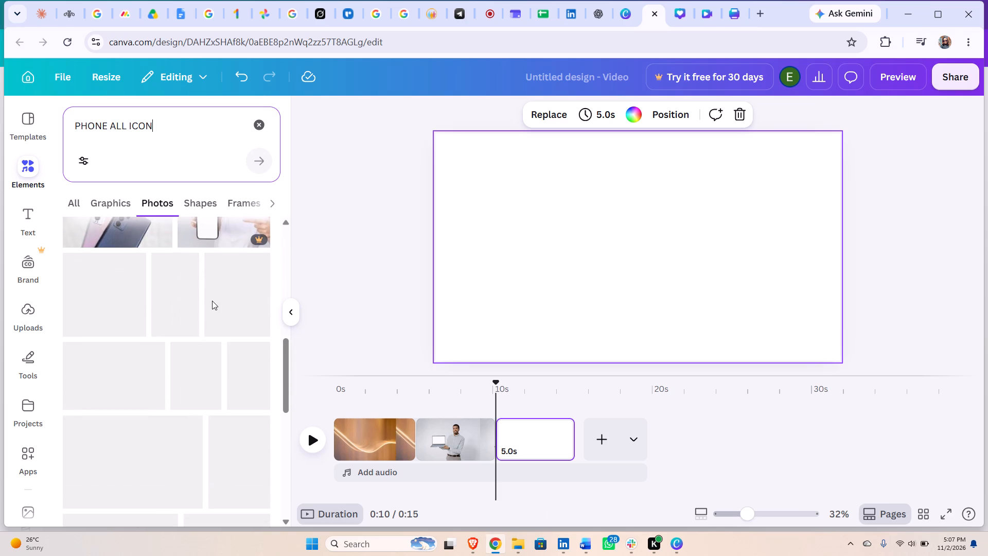
pyautogui.scroll(-9, 212, 301)
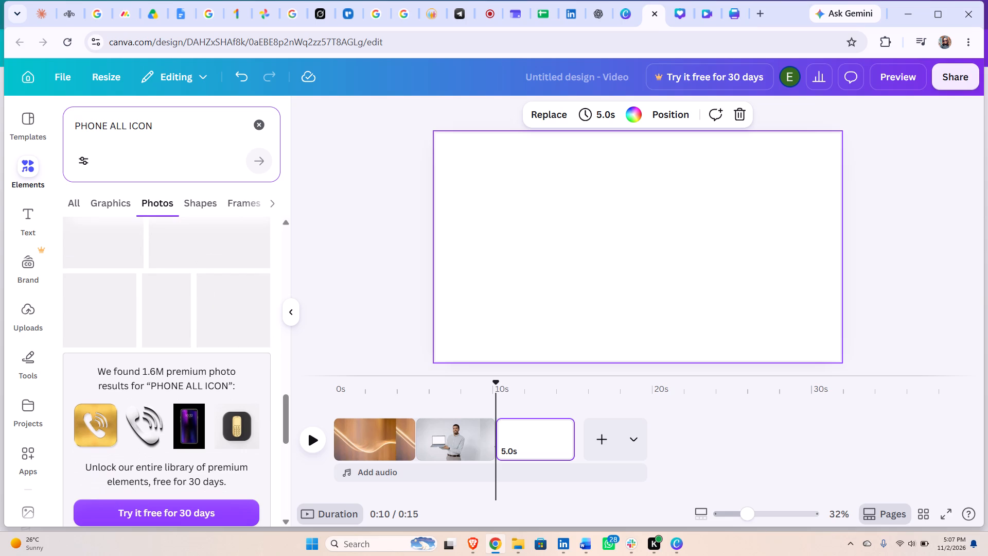
# Refine the photo search to "PHONE ALL ICON ON A PICTURE" and add the dark close-up of phone app icons after the laptop page.
pyautogui.press('space')
pyautogui.write('ON A PICTURE')
pyautogui.press('Return')
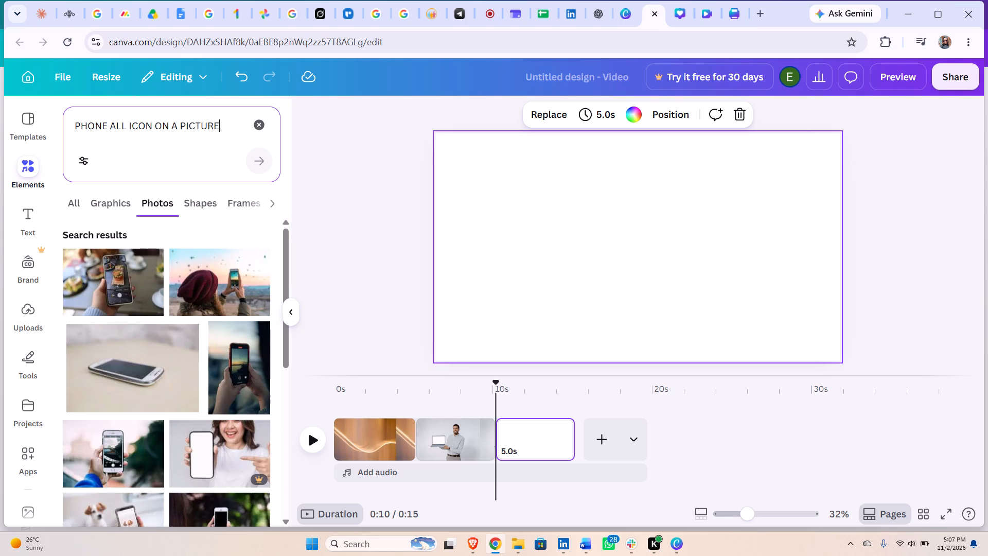
pyautogui.scroll(-5, 171, 300)
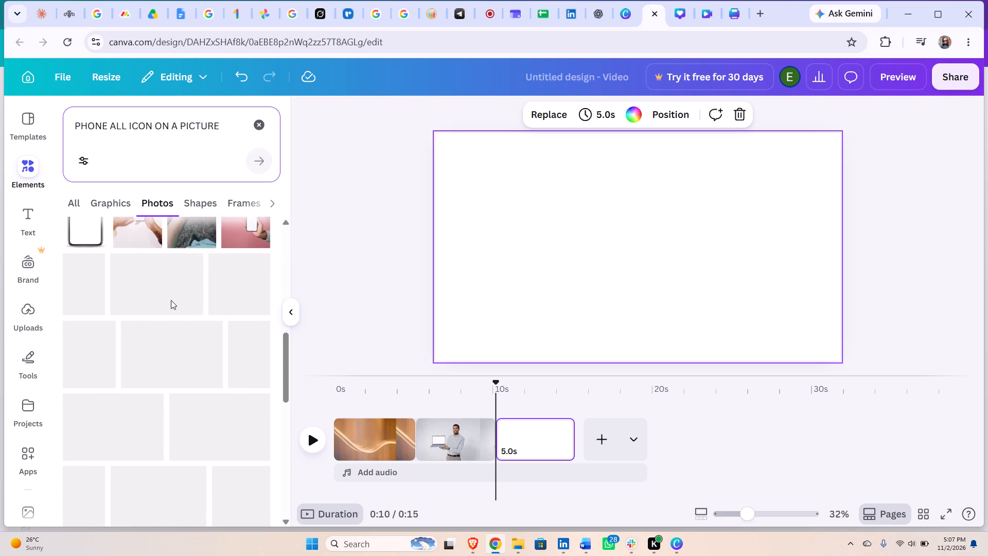
pyautogui.scroll(1, 171, 300)
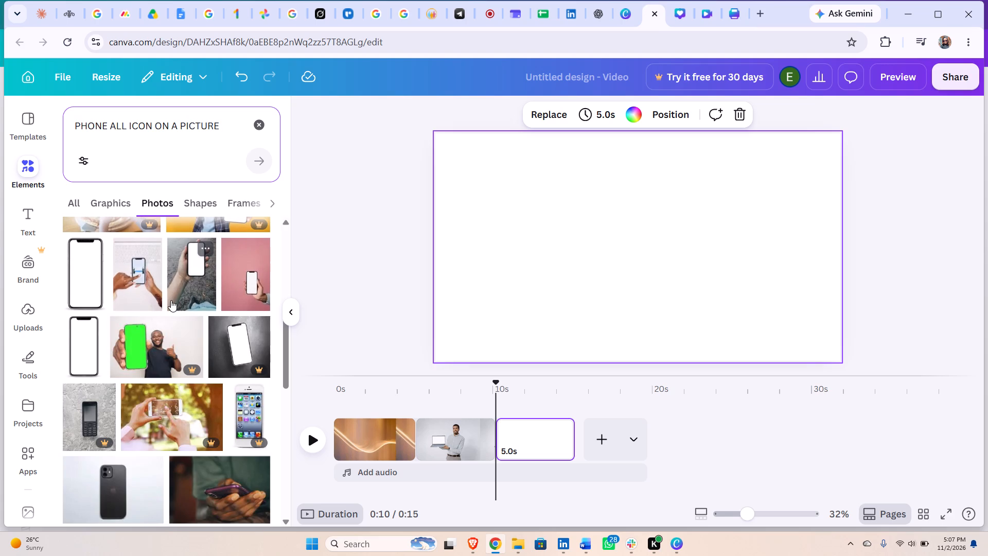
pyautogui.scroll(-7, 171, 300)
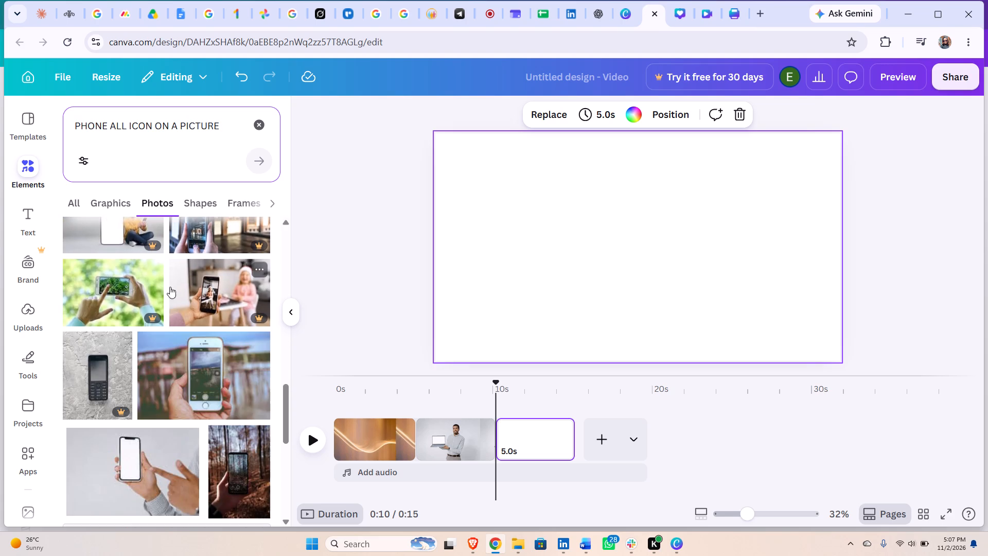
pyautogui.scroll(-10, 169, 325)
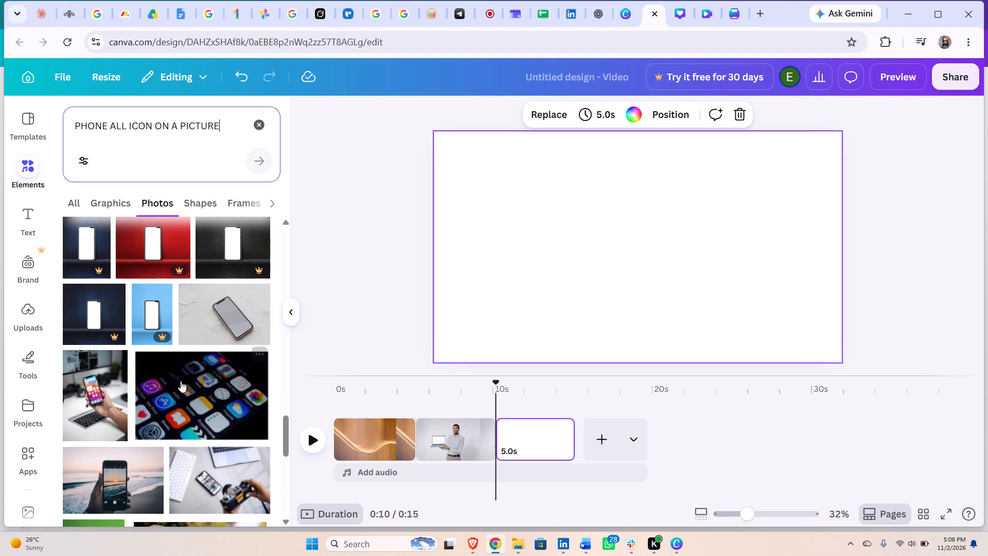
pyautogui.click(184, 396)
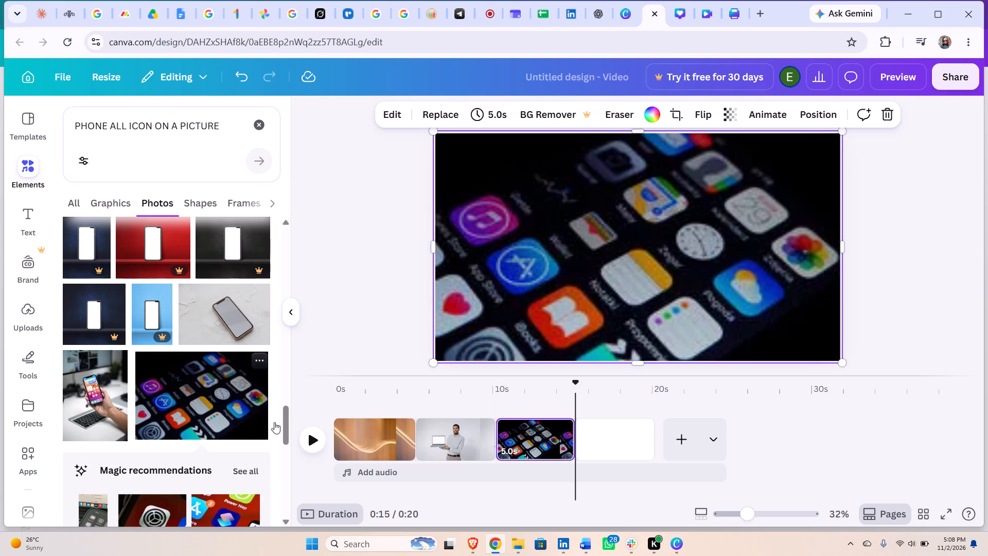
# Play the video from the start to review the sequence of pages.
pyautogui.click(308, 440)
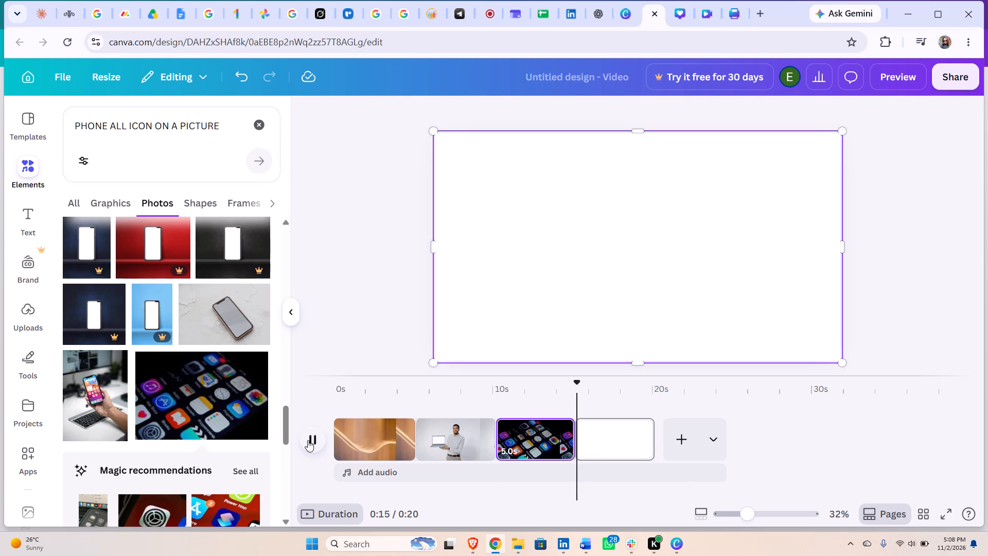
pyautogui.scroll(-2, 247, 430)
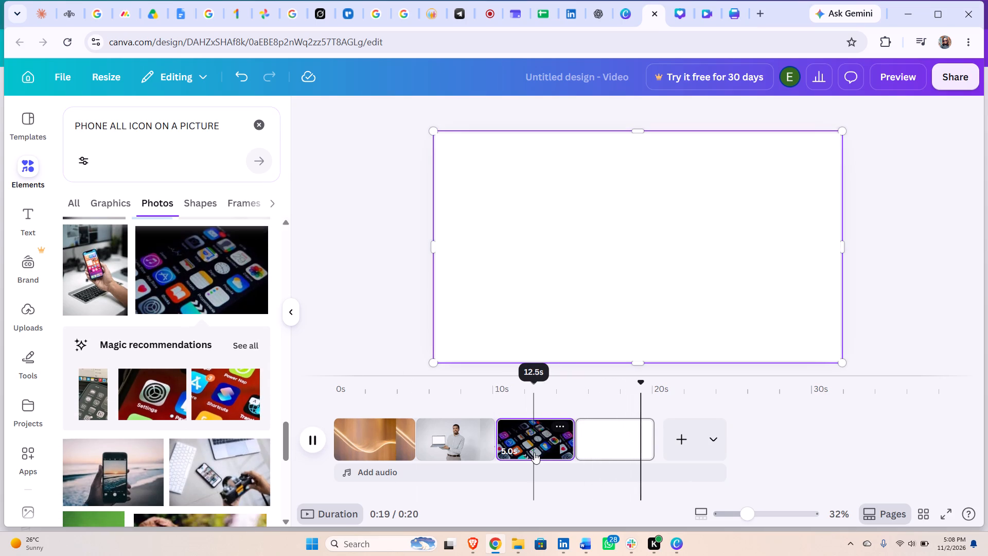
pyautogui.click(315, 439)
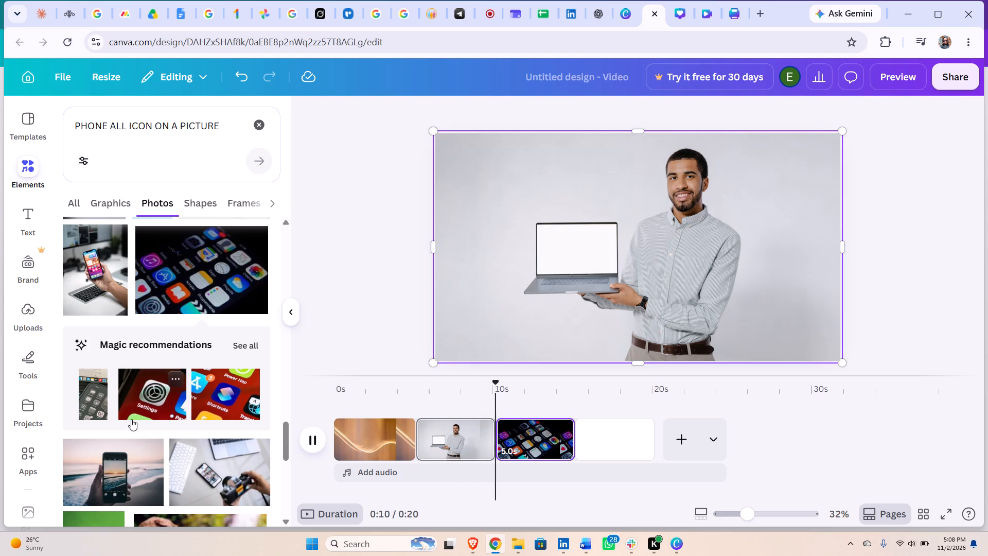
# Look through the remaining "PHONE ALL ICON ON A PICTURE" photo results for another suitable picture.
pyautogui.scroll(-9, 131, 419)
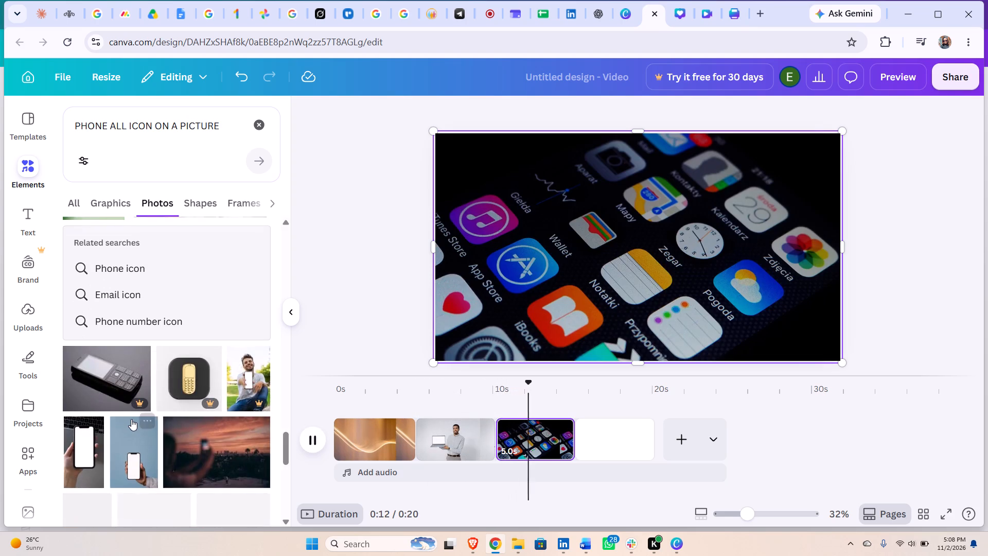
pyautogui.scroll(-7, 131, 419)
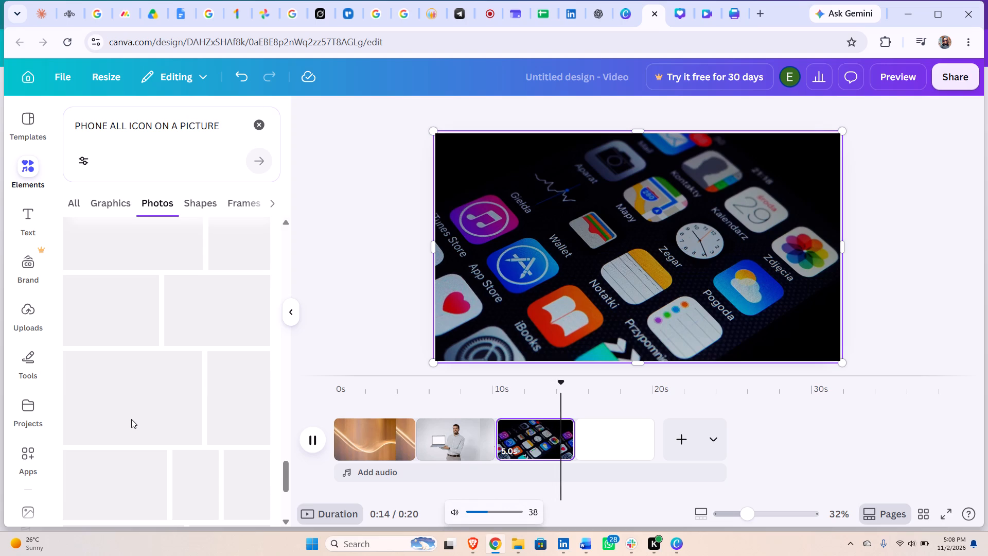
pyautogui.scroll(-3, 131, 419)
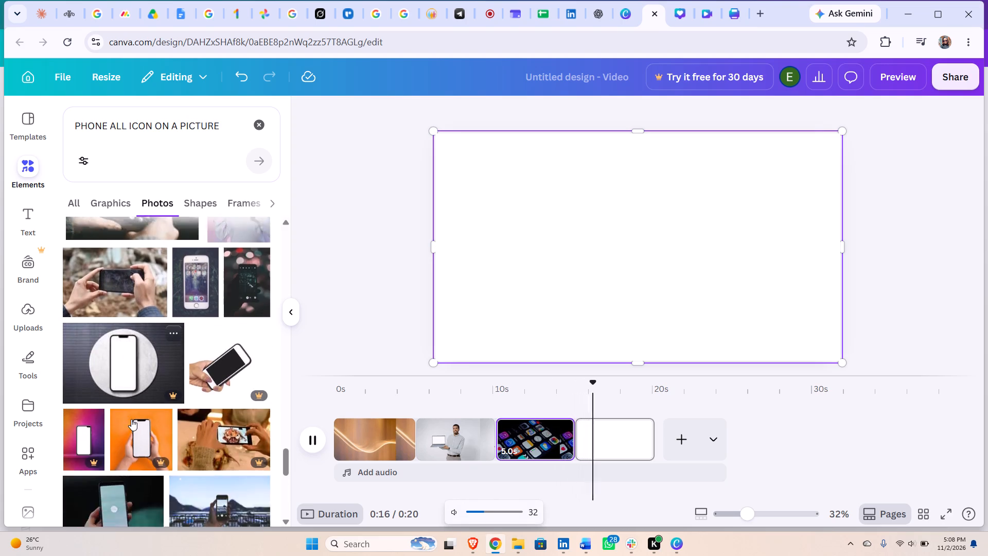
pyautogui.scroll(-3, 131, 419)
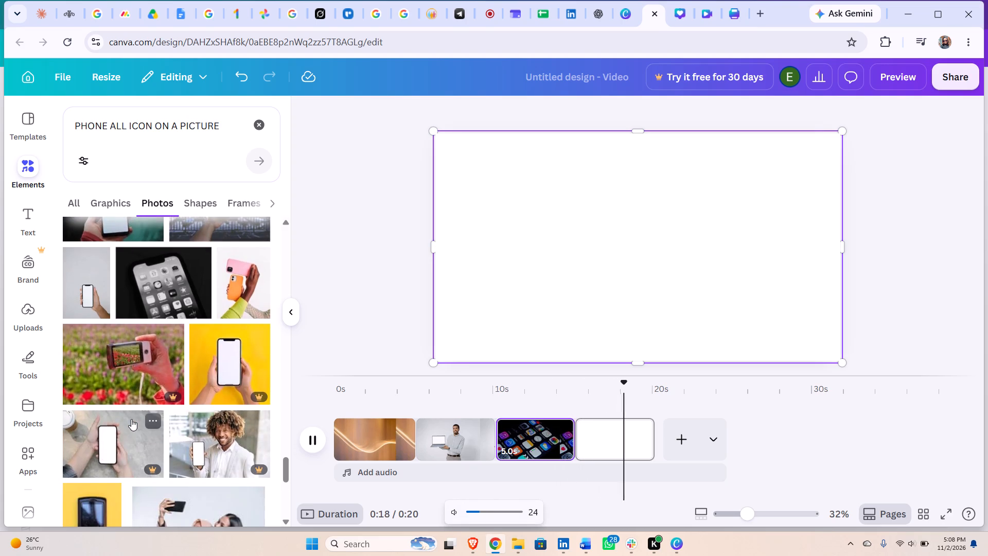
pyautogui.scroll(-6, 131, 419)
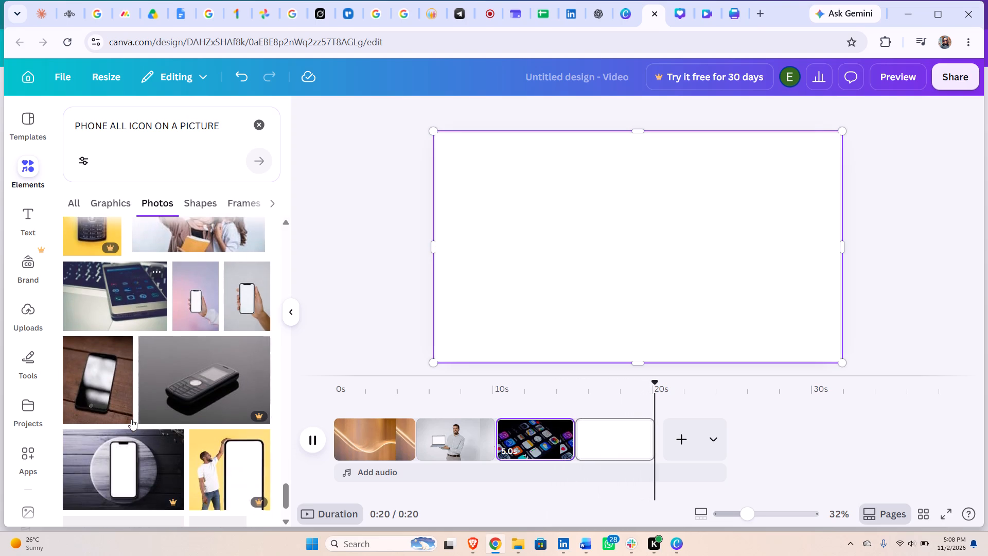
pyautogui.scroll(-6, 131, 419)
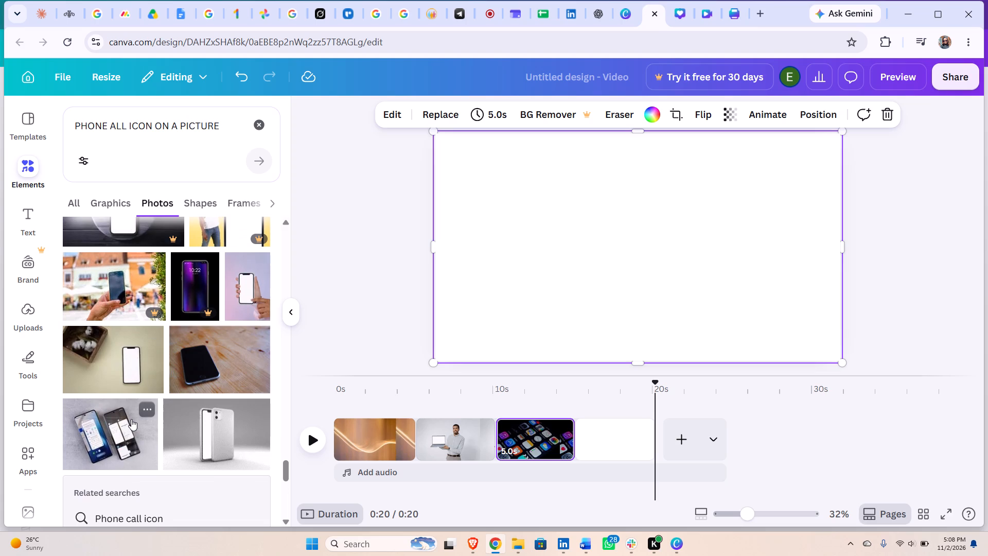
pyautogui.scroll(-7, 131, 419)
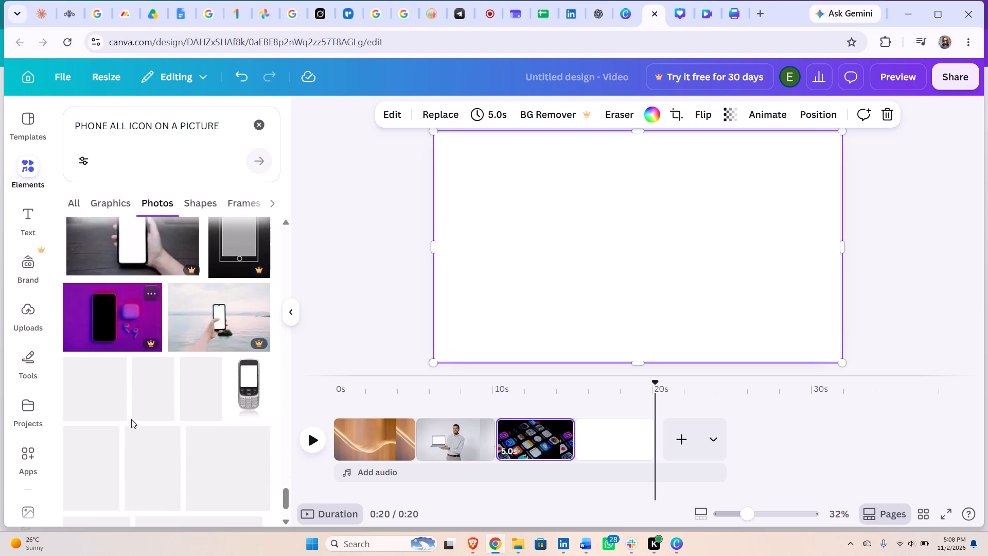
pyautogui.scroll(-3, 131, 419)
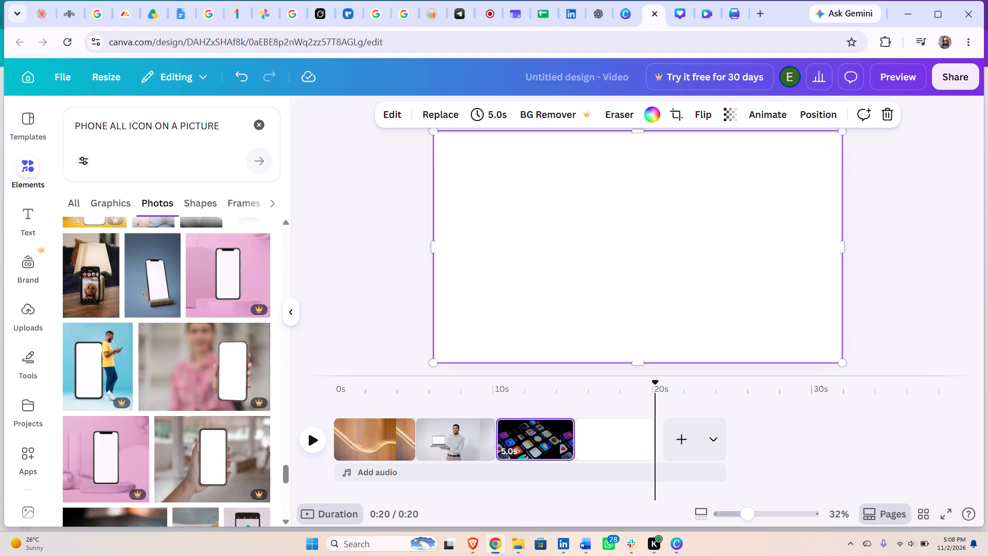
# Clear the element search query and collapse the search results to free up the canvas.
pyautogui.click(224, 129)
pyautogui.press('BackSpace')
pyautogui.press('BackSpace')
pyautogui.press('BackSpace')
pyautogui.press('BackSpace')
pyautogui.press('BackSpace')
pyautogui.press('BackSpace')
pyautogui.press('BackSpace')
pyautogui.press('BackSpace')
pyautogui.press('BackSpace')
pyautogui.press('BackSpace')
pyautogui.press('BackSpace')
pyautogui.press('BackSpace')
pyautogui.press('BackSpace')
pyautogui.press('BackSpace')
pyautogui.press('BackSpace')
pyautogui.press('BackSpace')
pyautogui.press('BackSpace')
pyautogui.press('BackSpace')
pyautogui.press('BackSpace')
pyautogui.press('BackSpace')
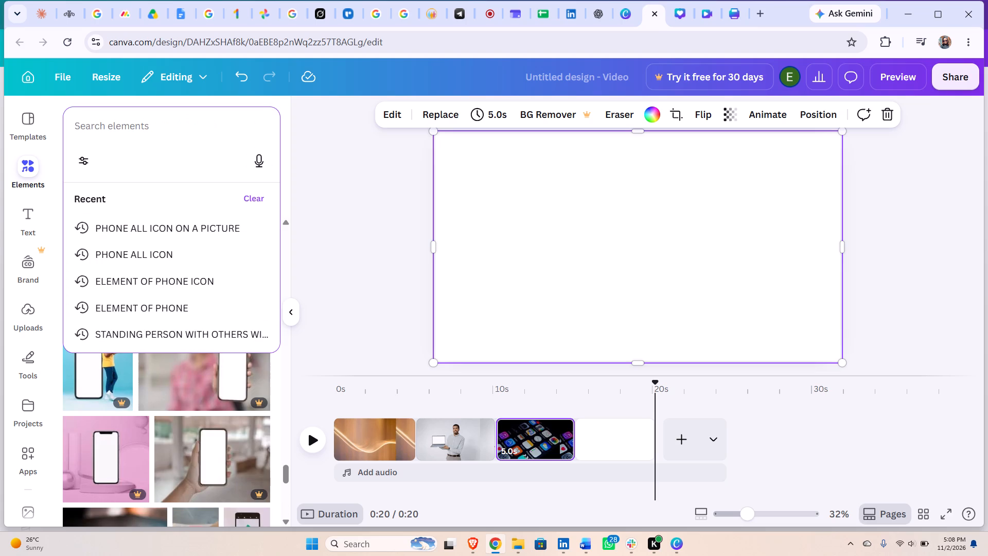
pyautogui.click(292, 310)
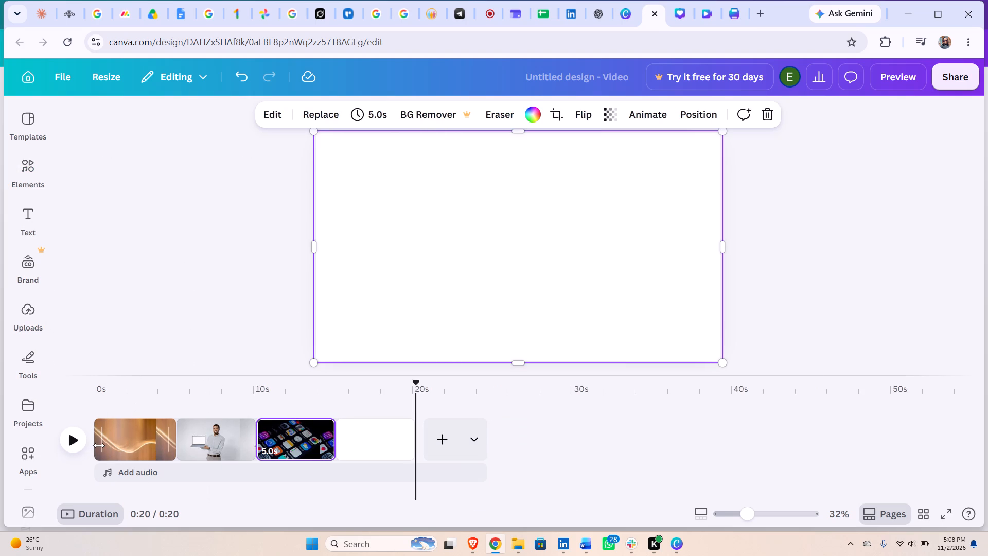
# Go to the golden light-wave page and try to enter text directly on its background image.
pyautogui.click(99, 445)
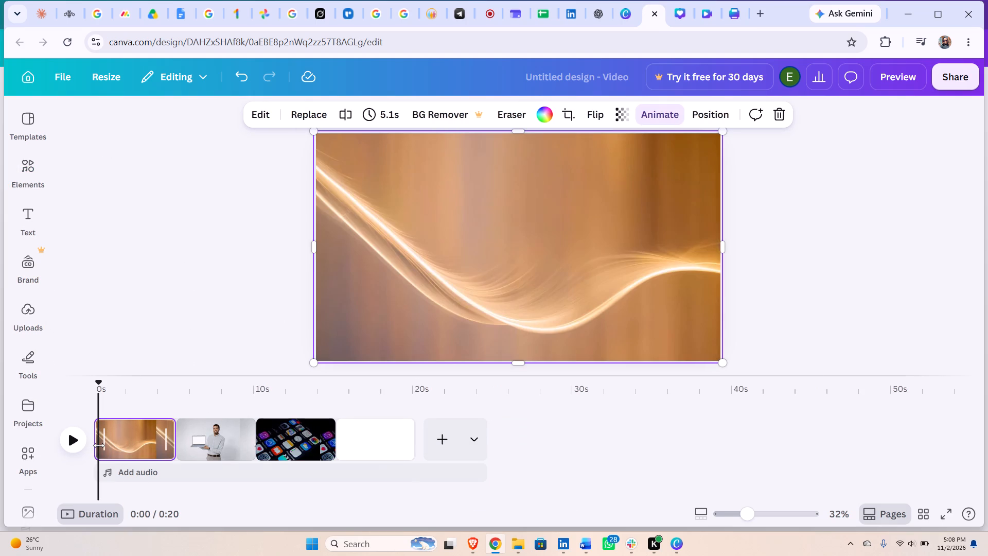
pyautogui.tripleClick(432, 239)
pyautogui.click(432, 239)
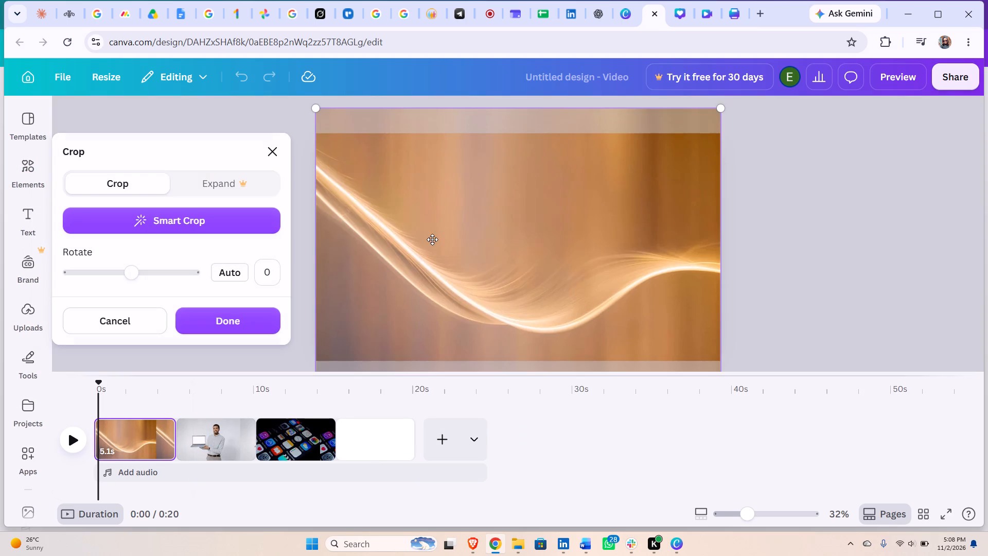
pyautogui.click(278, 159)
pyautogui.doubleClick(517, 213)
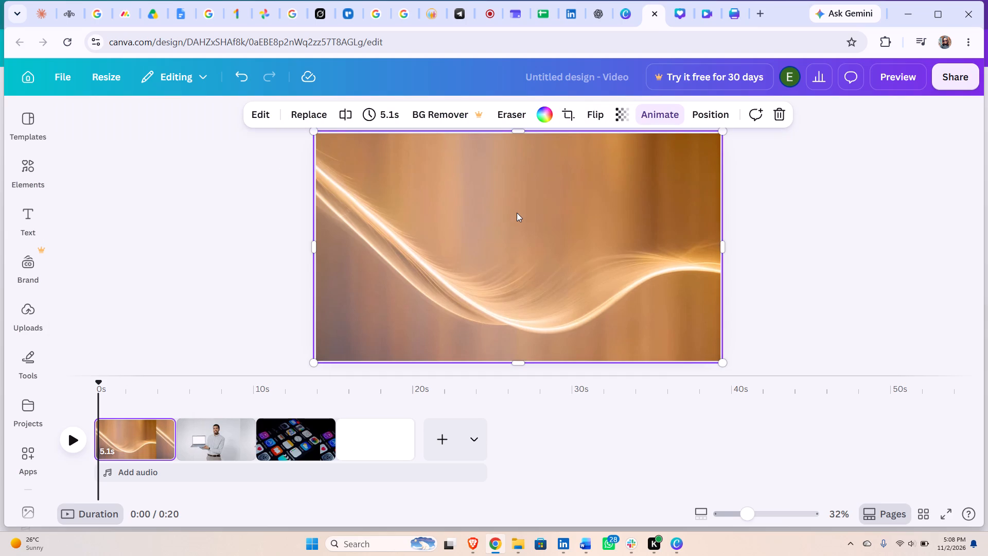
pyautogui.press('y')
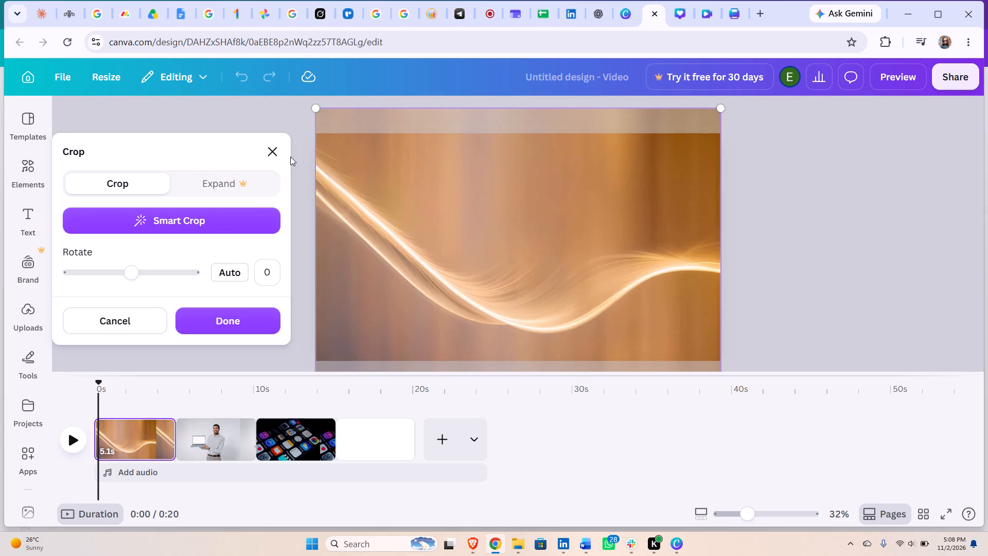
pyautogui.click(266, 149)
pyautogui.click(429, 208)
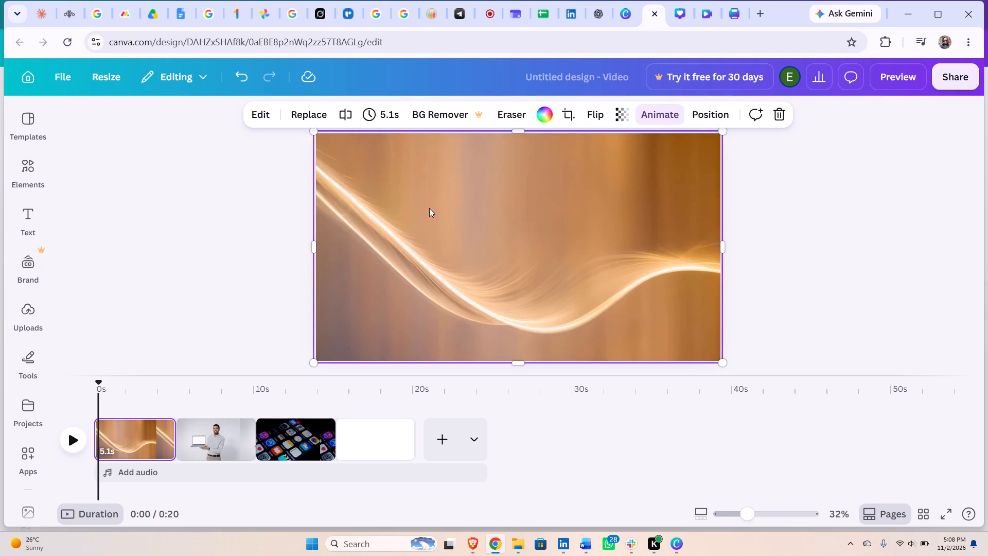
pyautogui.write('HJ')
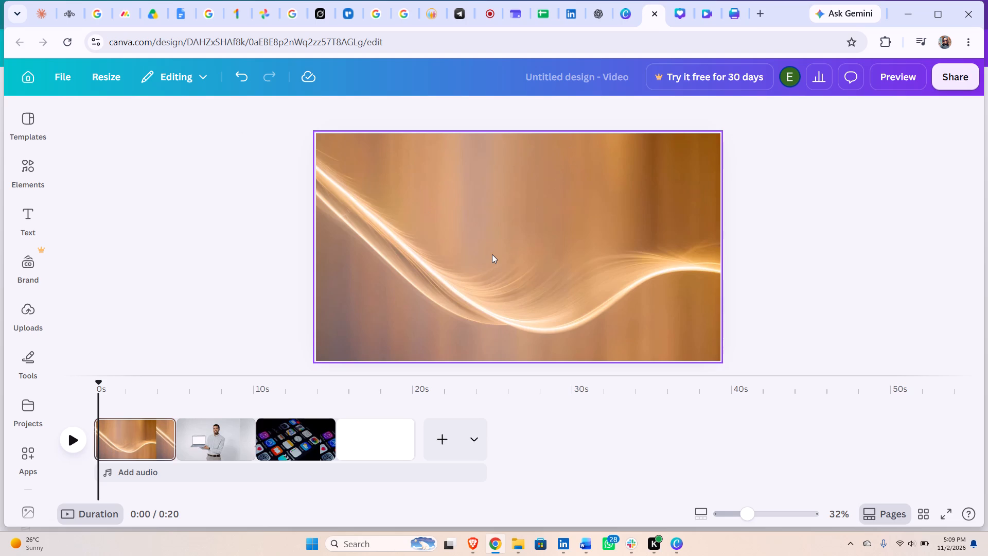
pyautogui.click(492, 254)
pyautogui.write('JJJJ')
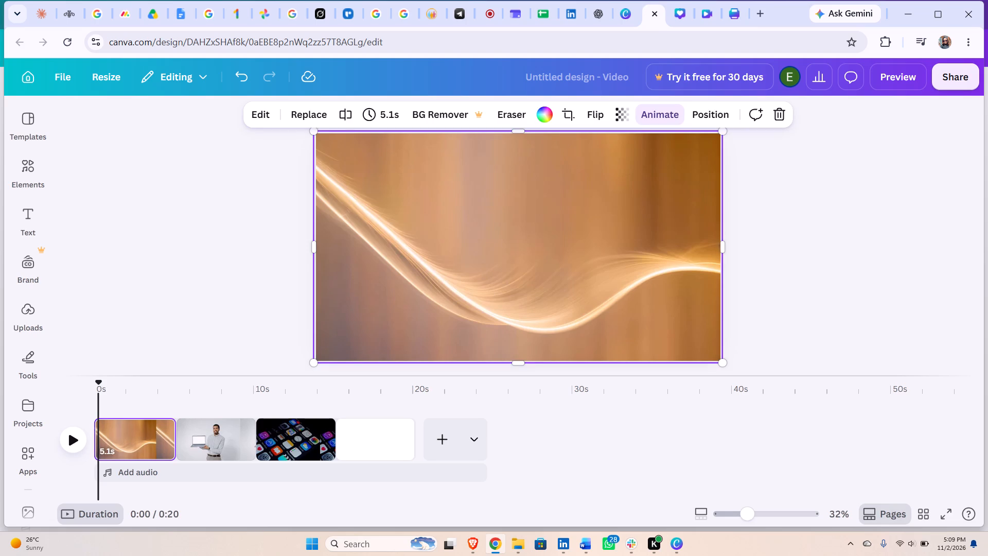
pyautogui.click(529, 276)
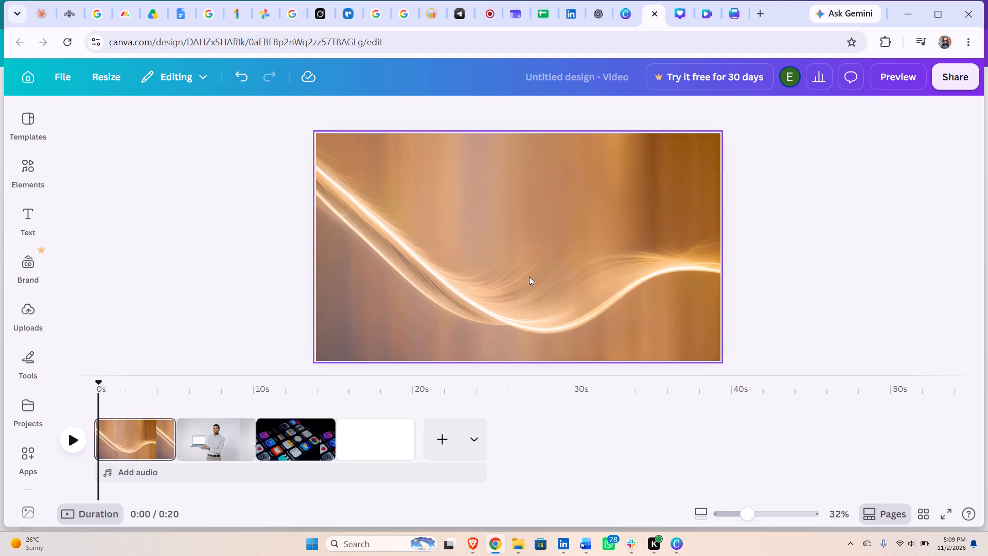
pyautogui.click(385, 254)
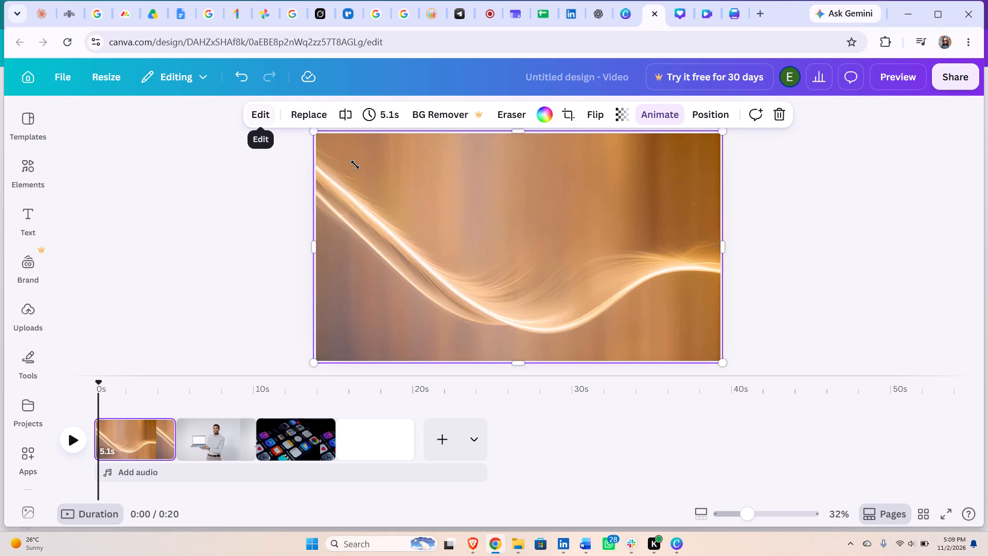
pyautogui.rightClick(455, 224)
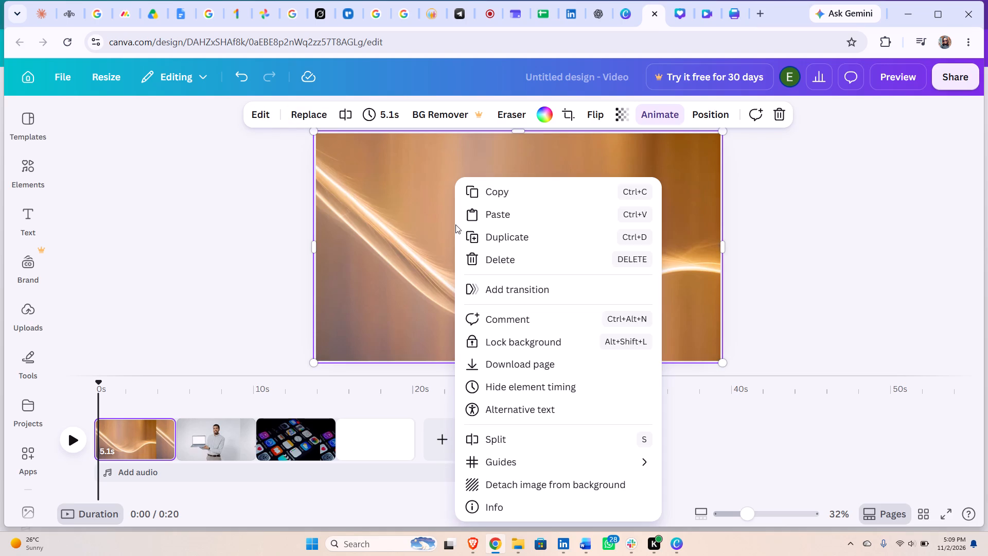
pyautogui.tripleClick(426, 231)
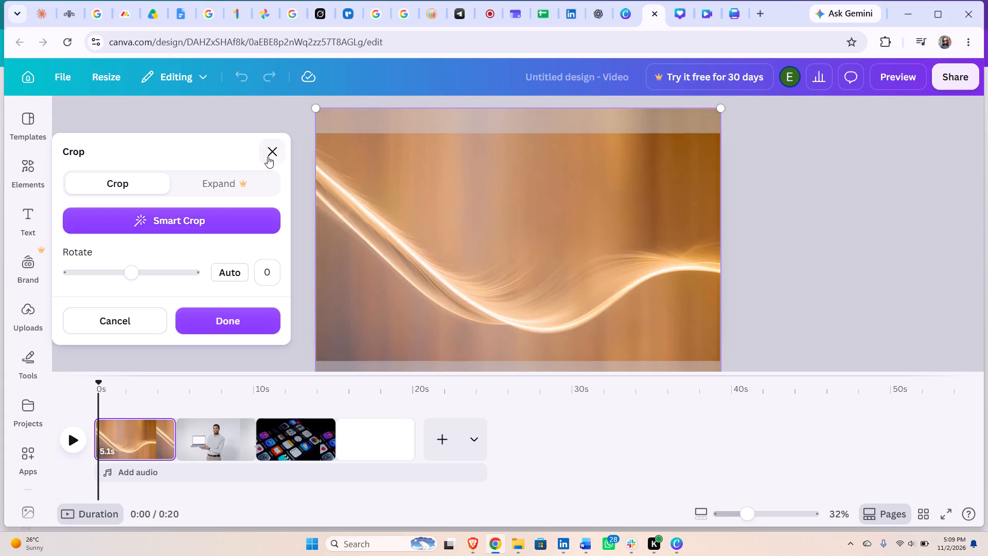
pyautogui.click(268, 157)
# Search the elements for "CHAT BOX", narrow the results to graphics and add the white rounded speech bubble to the golden light-wave page.
pyautogui.click(23, 183)
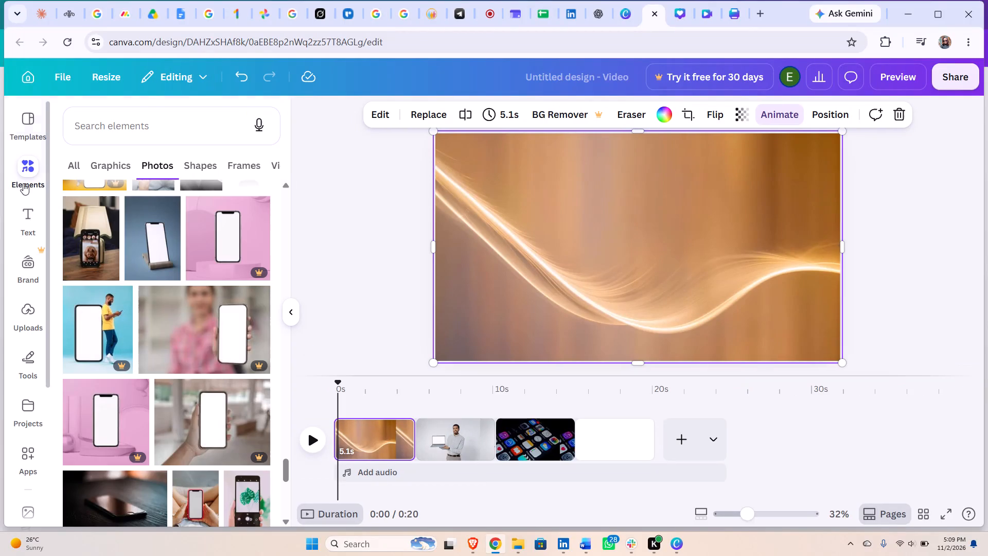
pyautogui.click(134, 136)
pyautogui.press('a')
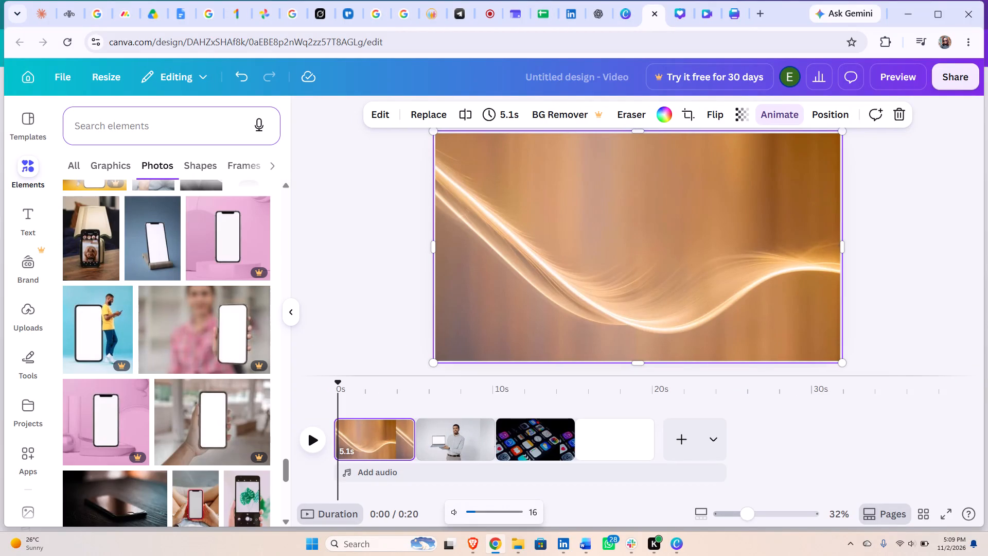
pyautogui.click(134, 136)
pyautogui.click(134, 136)
pyautogui.click(114, 127)
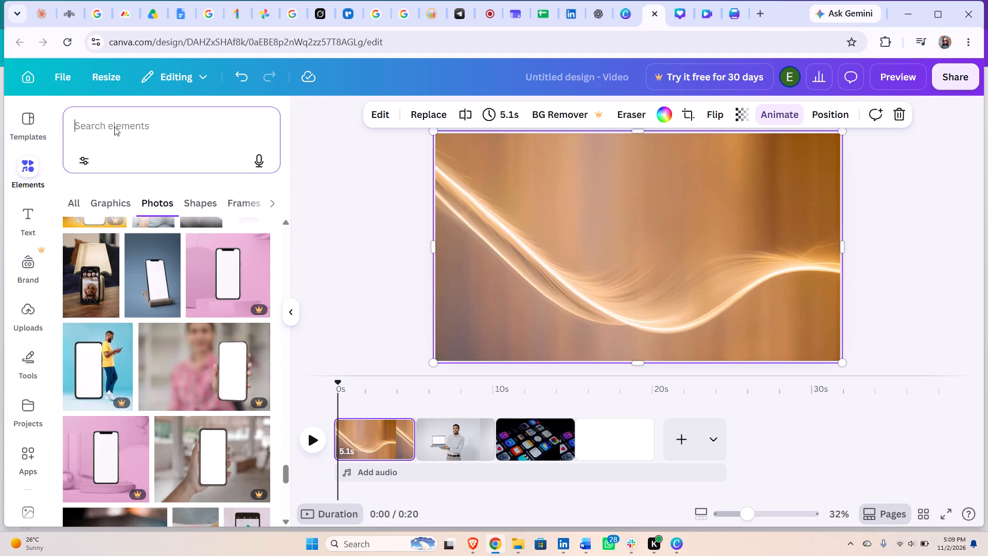
pyautogui.write('A')
pyautogui.press('space')
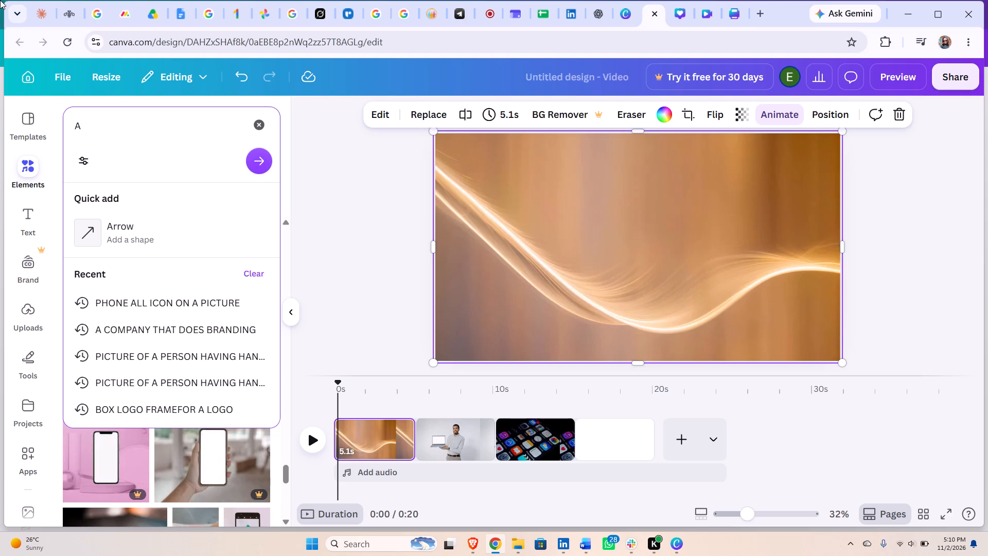
pyautogui.press('BackSpace')
pyautogui.press('BackSpace')
pyautogui.write('CHAT')
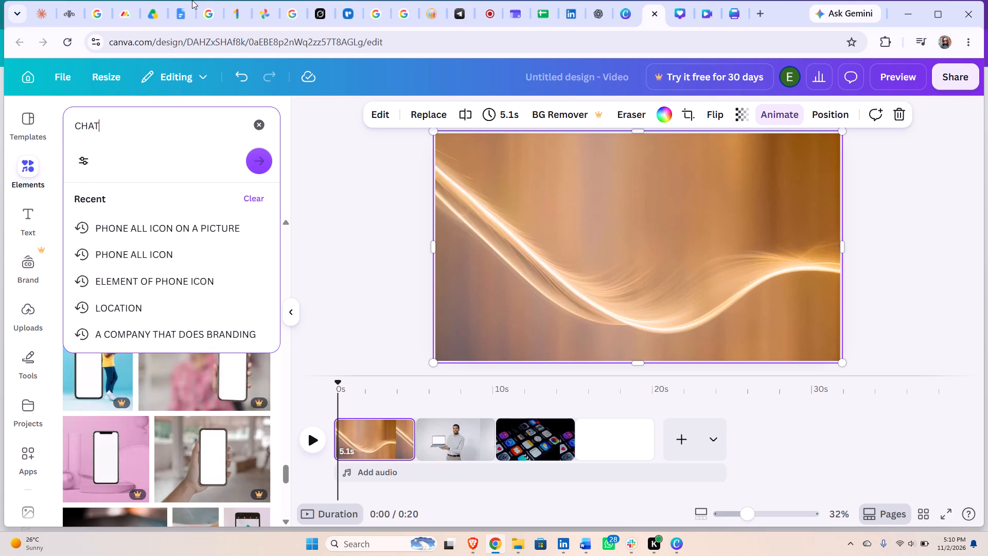
pyautogui.press('space')
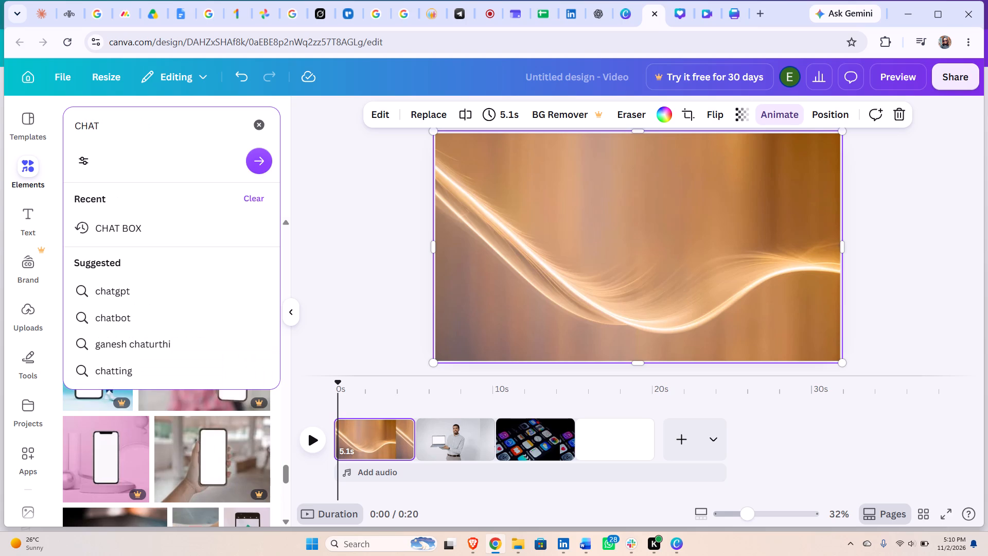
pyautogui.click(197, 223)
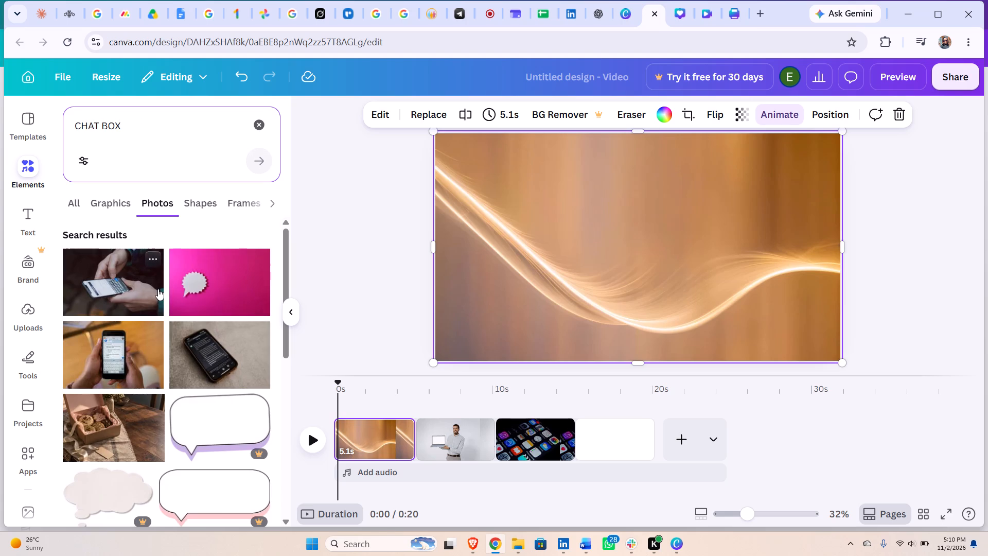
pyautogui.click(105, 210)
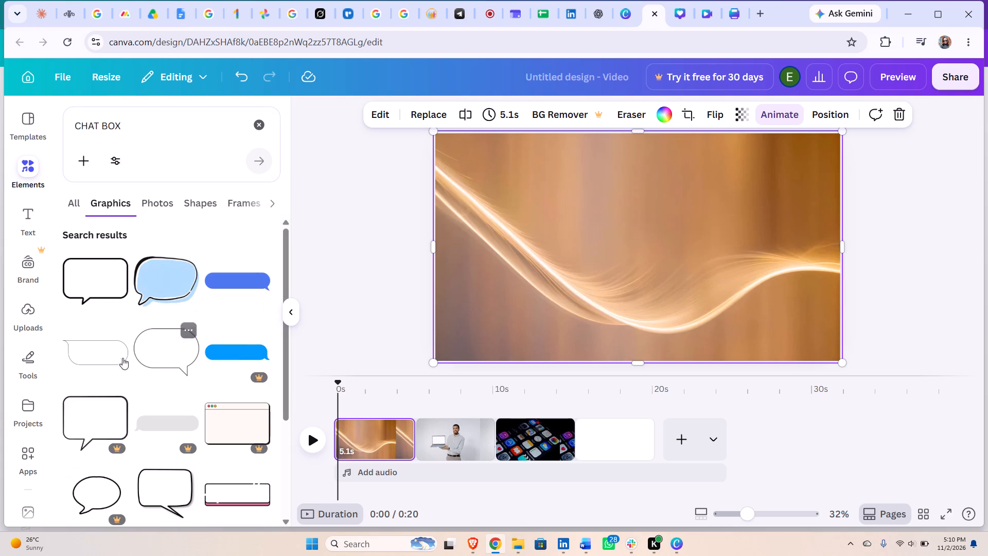
pyautogui.click(109, 347)
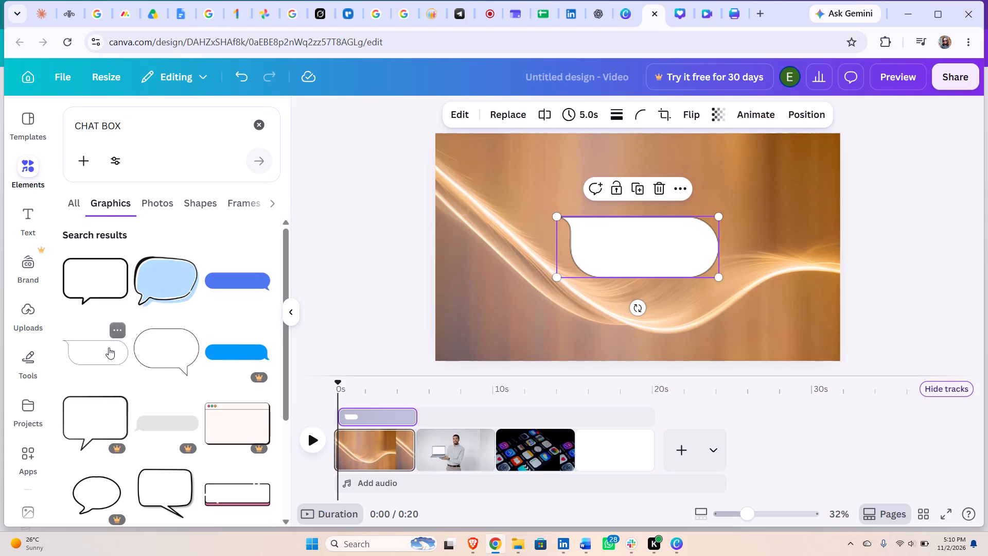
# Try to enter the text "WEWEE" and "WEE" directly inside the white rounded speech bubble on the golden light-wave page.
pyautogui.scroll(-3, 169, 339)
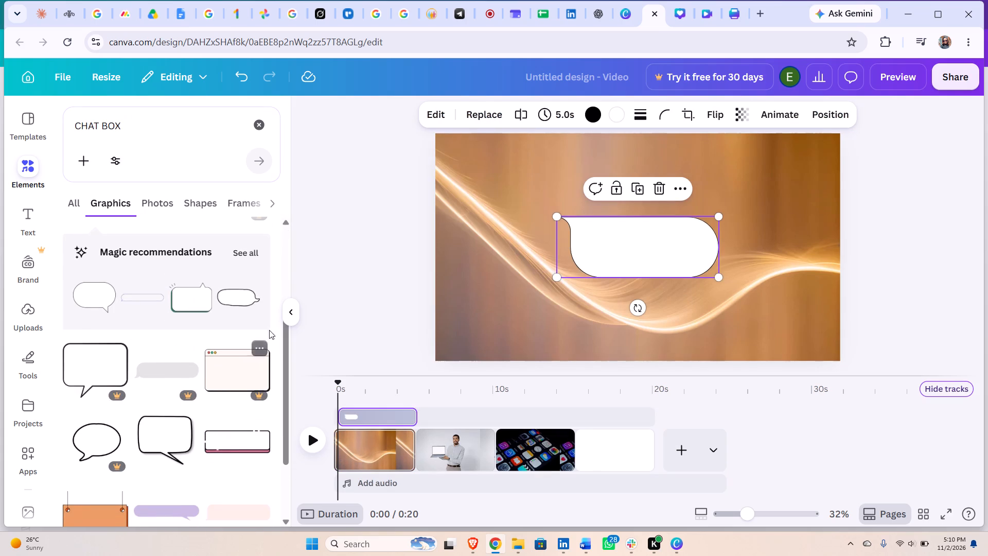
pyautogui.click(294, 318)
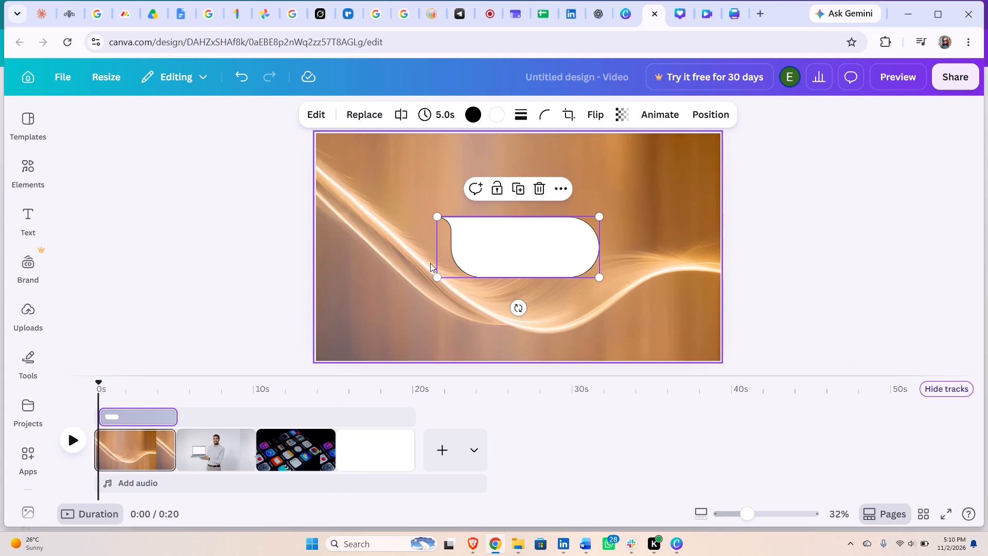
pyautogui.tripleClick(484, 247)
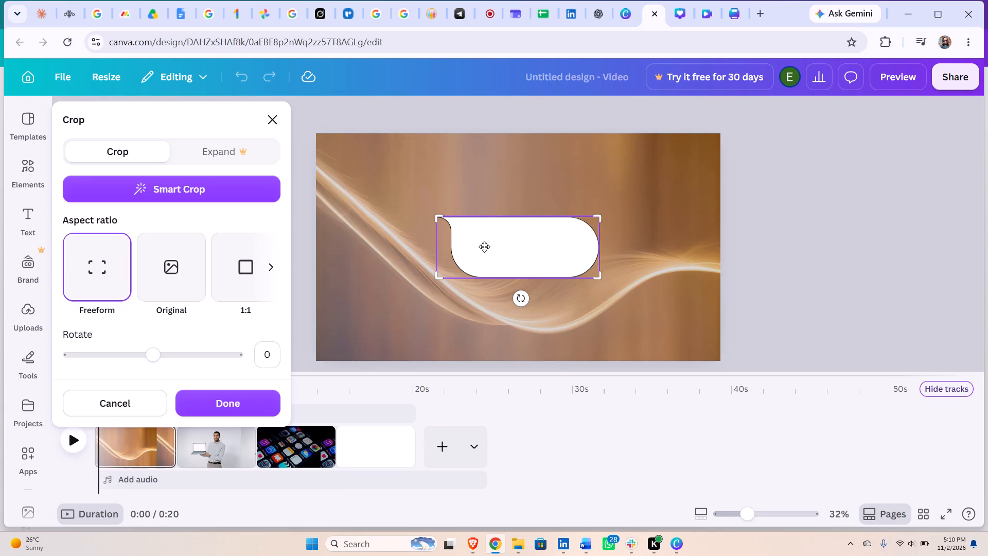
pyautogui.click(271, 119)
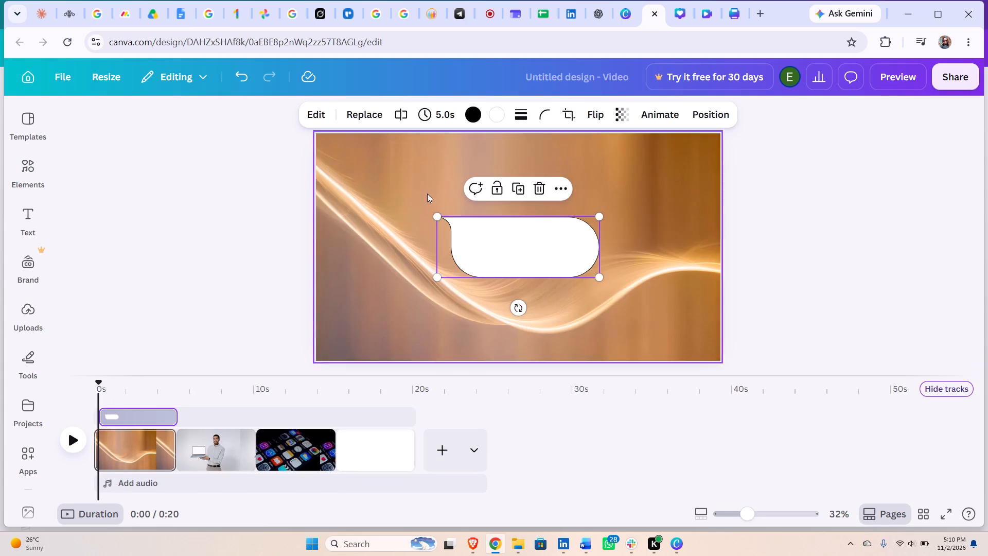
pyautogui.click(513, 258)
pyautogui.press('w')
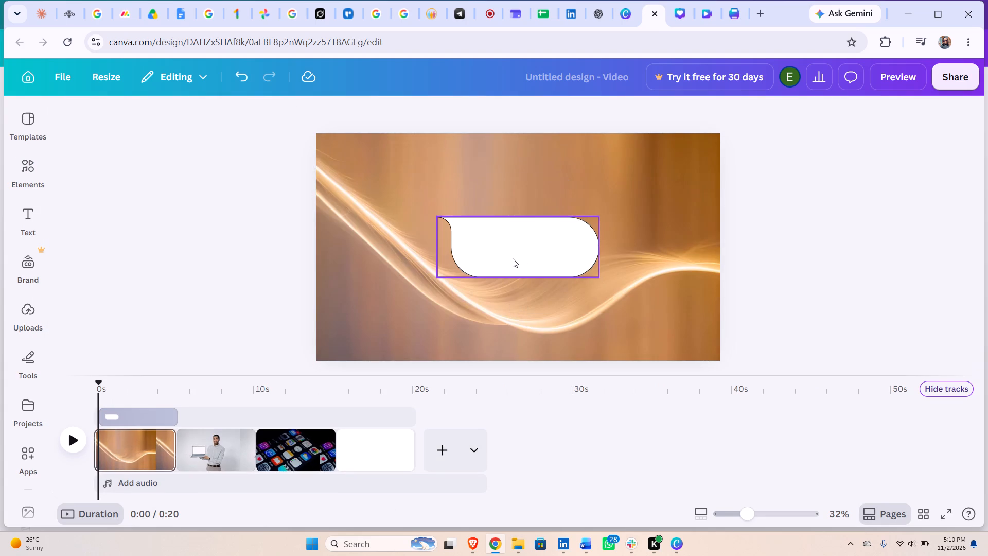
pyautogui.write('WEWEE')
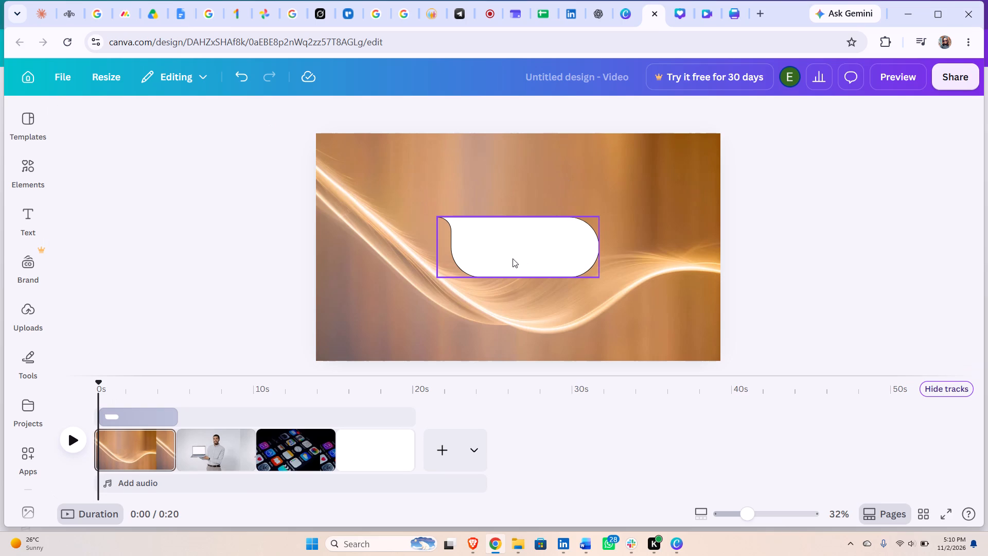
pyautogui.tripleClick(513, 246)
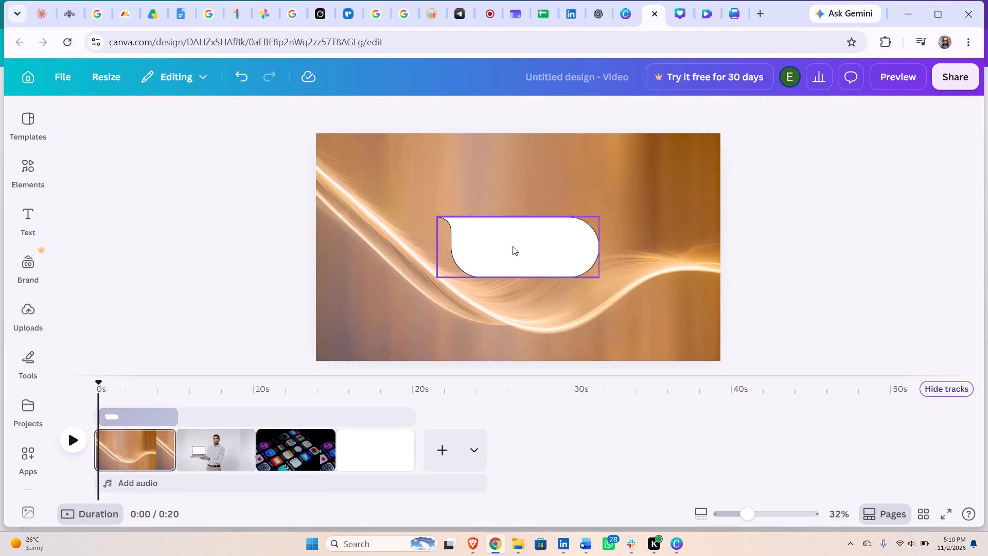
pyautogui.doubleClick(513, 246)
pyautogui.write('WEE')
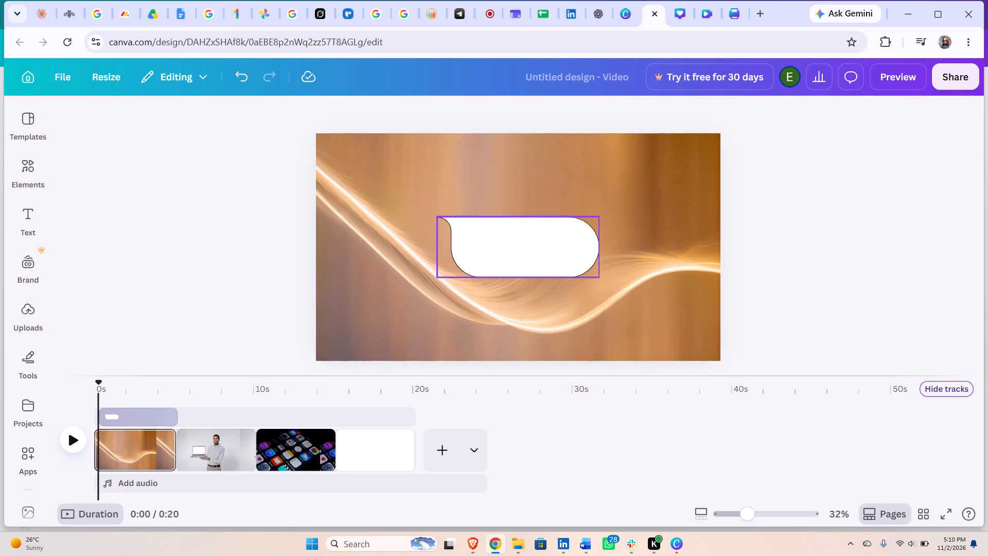
# Delete the white rounded speech bubble from the golden light-wave page.
pyautogui.click(521, 247)
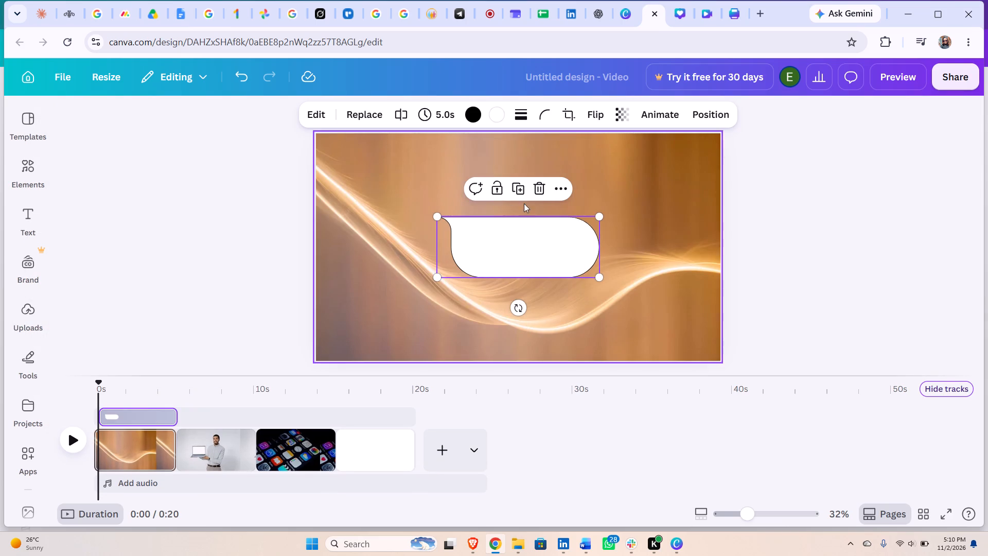
pyautogui.click(537, 196)
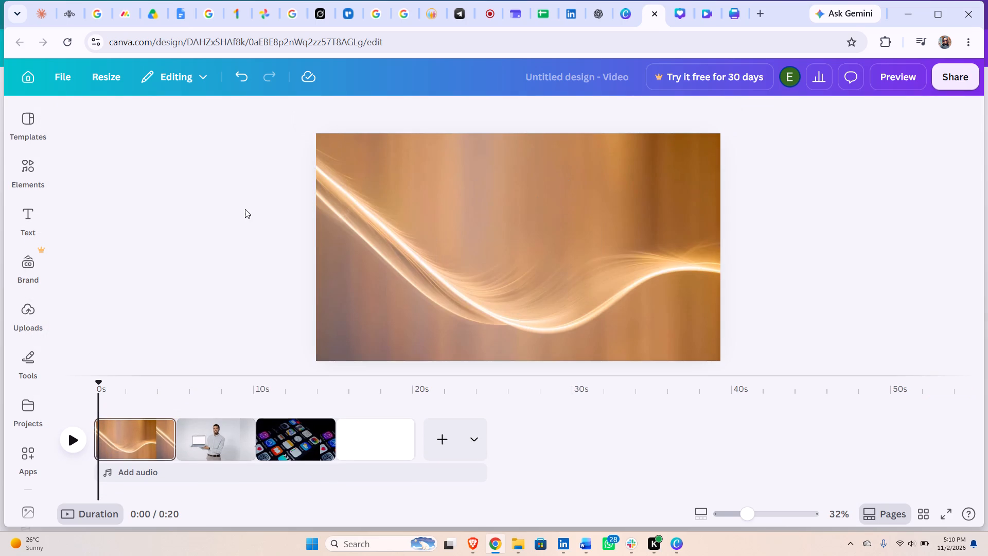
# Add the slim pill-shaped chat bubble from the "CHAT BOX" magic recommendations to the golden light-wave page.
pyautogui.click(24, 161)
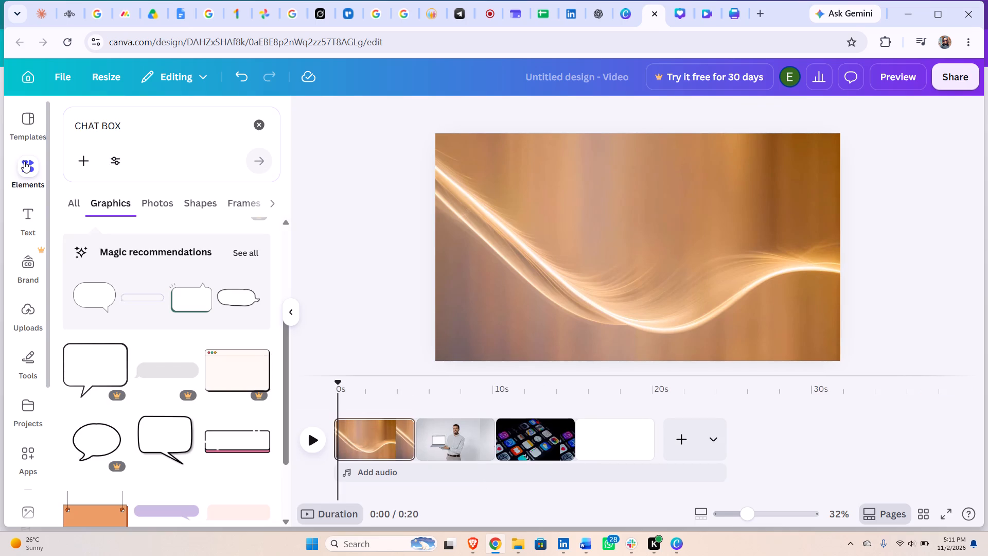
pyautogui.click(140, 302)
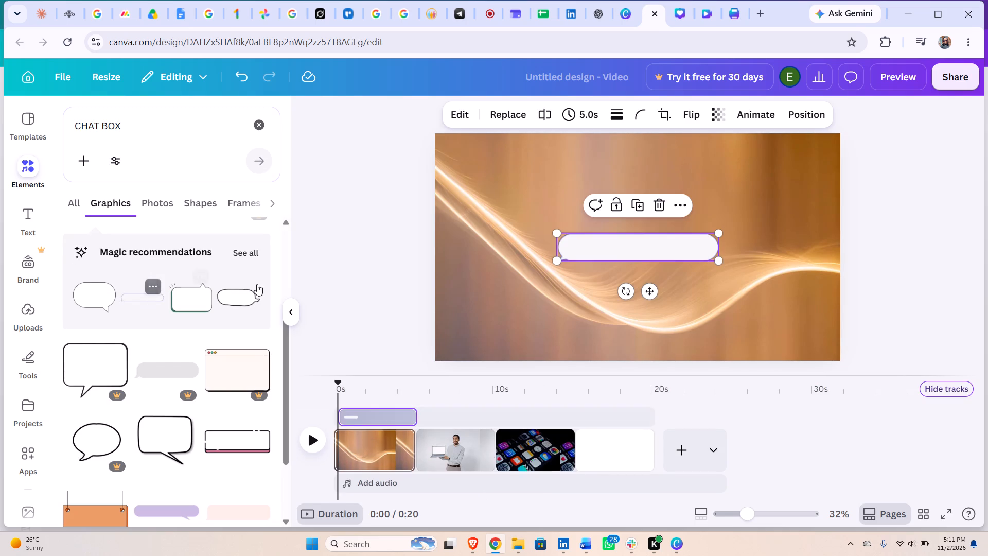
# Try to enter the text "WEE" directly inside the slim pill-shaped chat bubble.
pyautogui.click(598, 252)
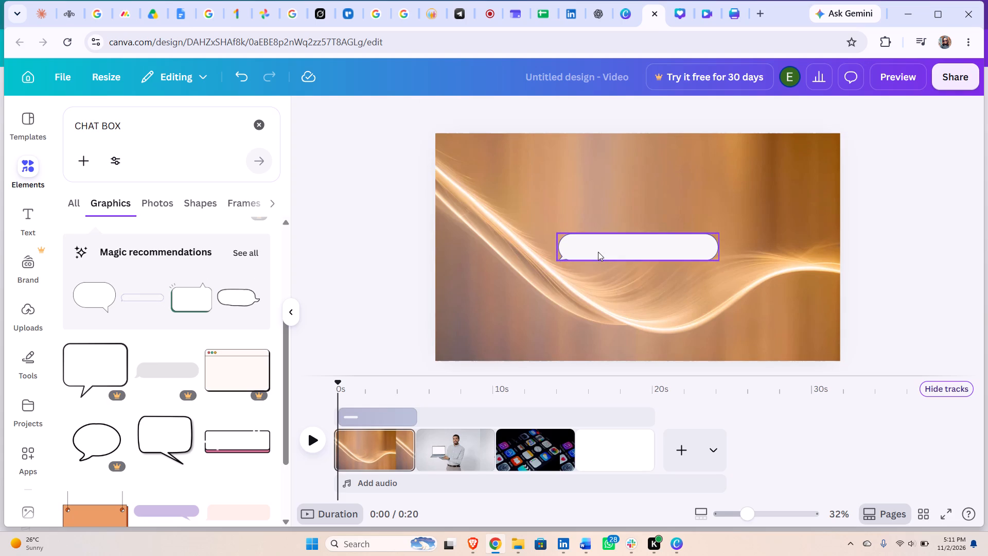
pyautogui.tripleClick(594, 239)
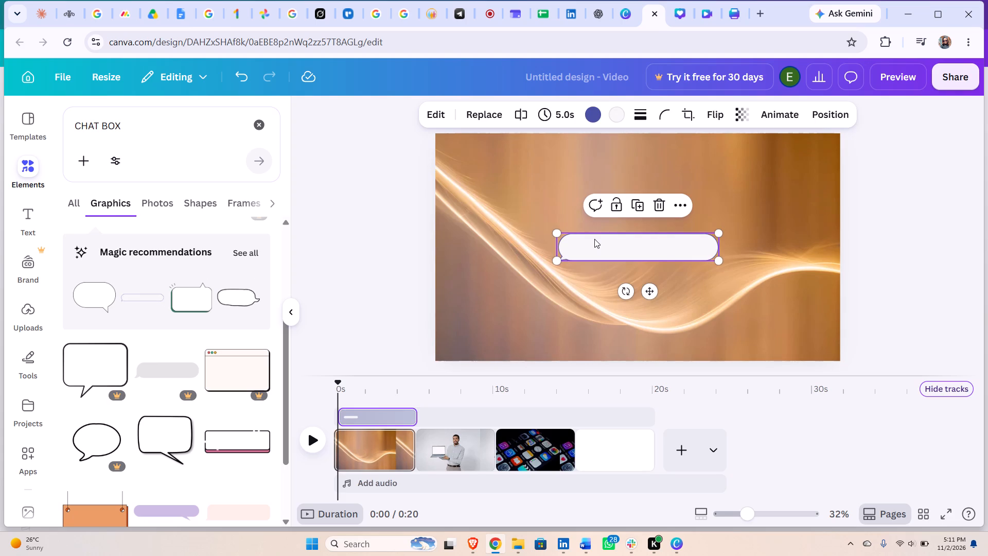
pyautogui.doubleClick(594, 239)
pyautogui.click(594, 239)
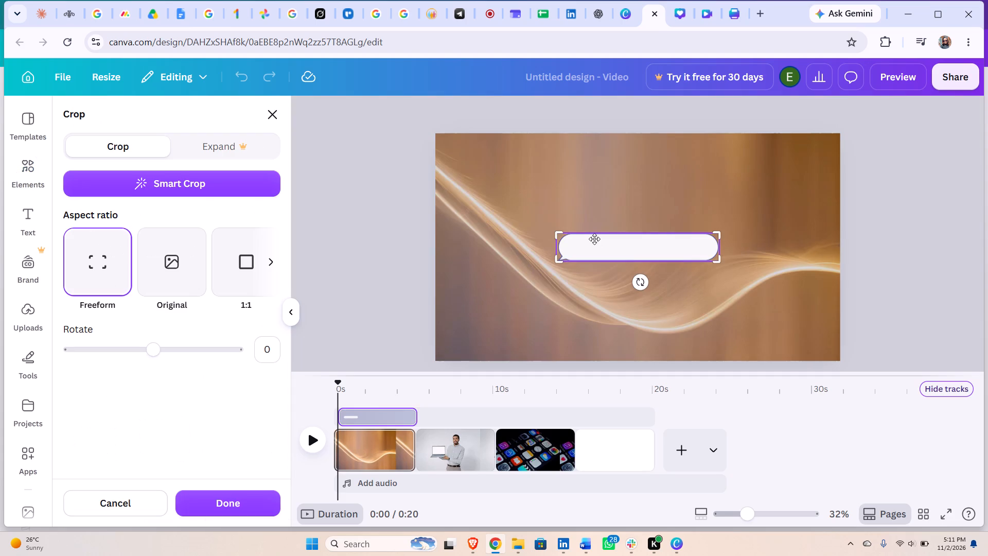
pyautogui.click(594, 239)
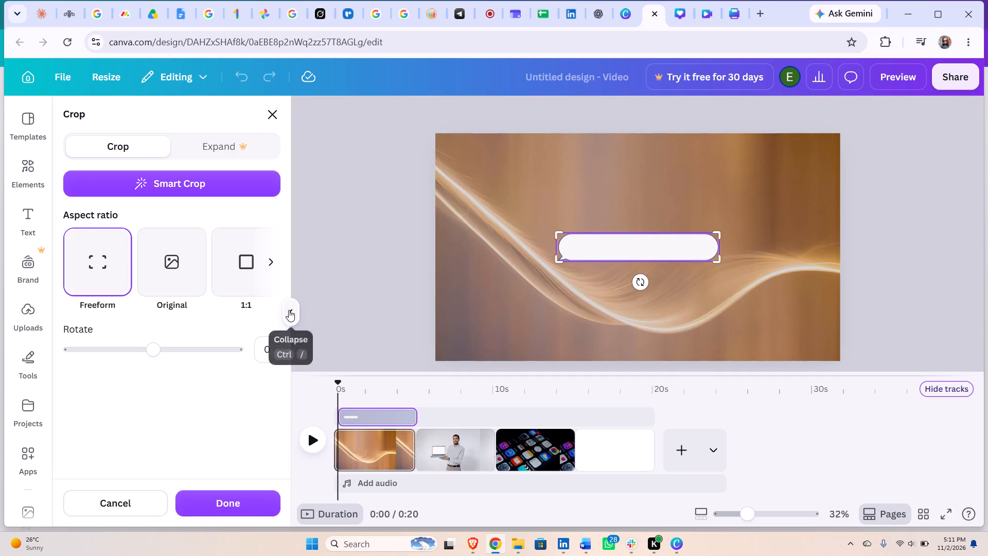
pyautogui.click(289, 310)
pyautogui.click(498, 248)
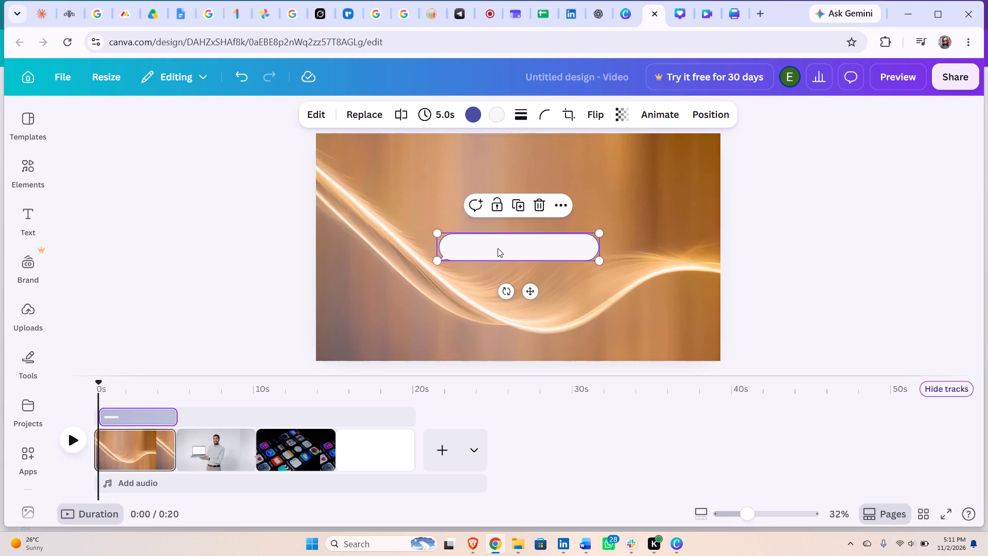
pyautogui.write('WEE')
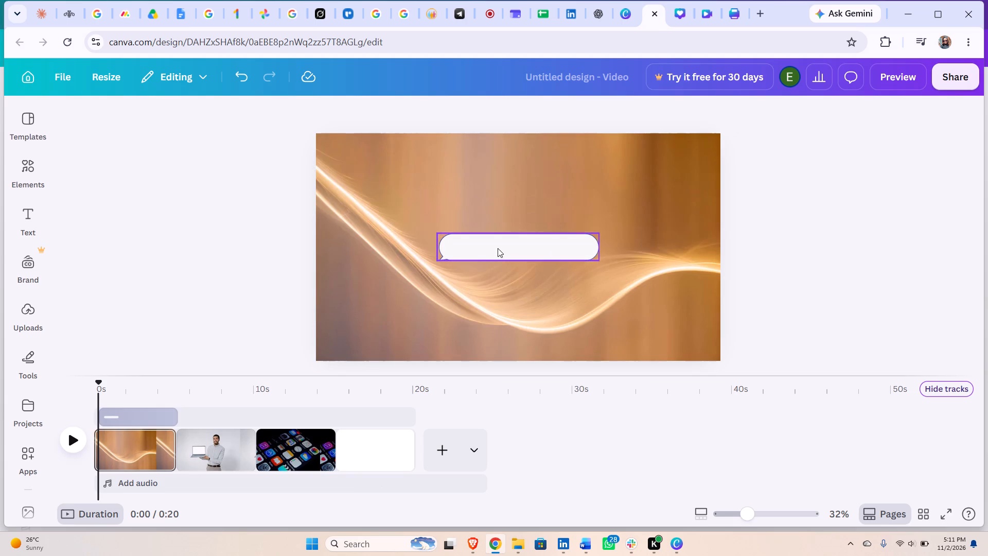
# With the slim chat bubble selected, look through its additional options and apply Split at the playhead near the video's start.
pyautogui.click(473, 248)
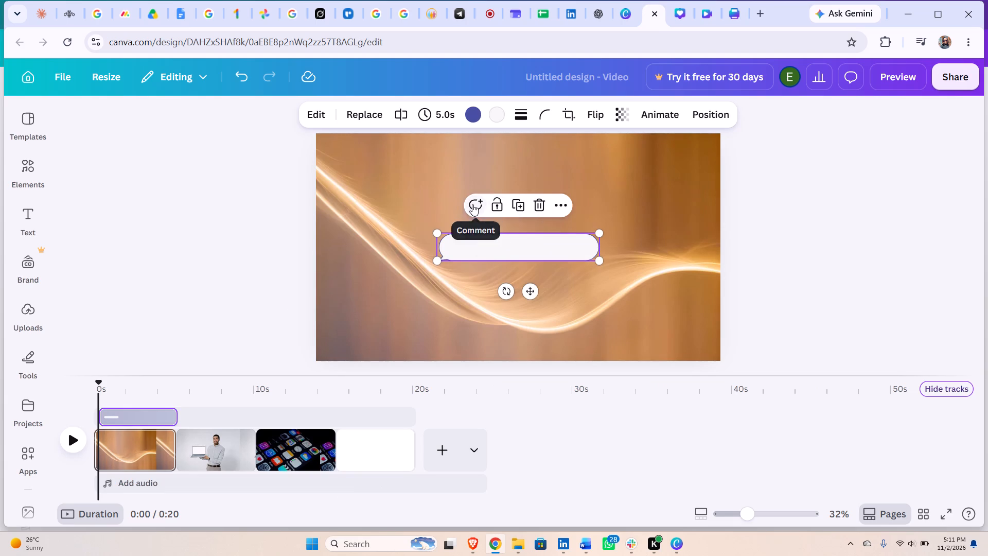
pyautogui.click(553, 205)
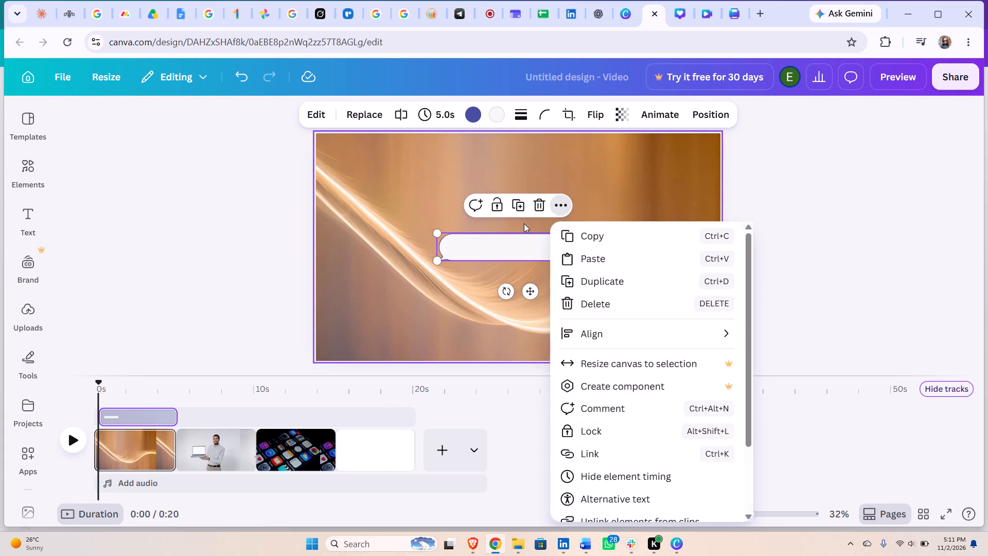
pyautogui.scroll(-4, 639, 415)
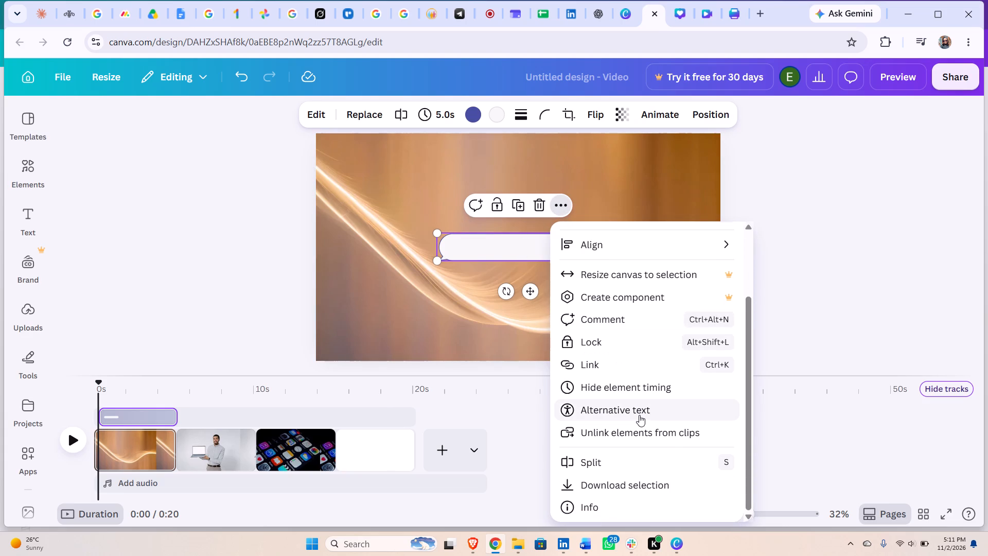
pyautogui.scroll(-1, 639, 415)
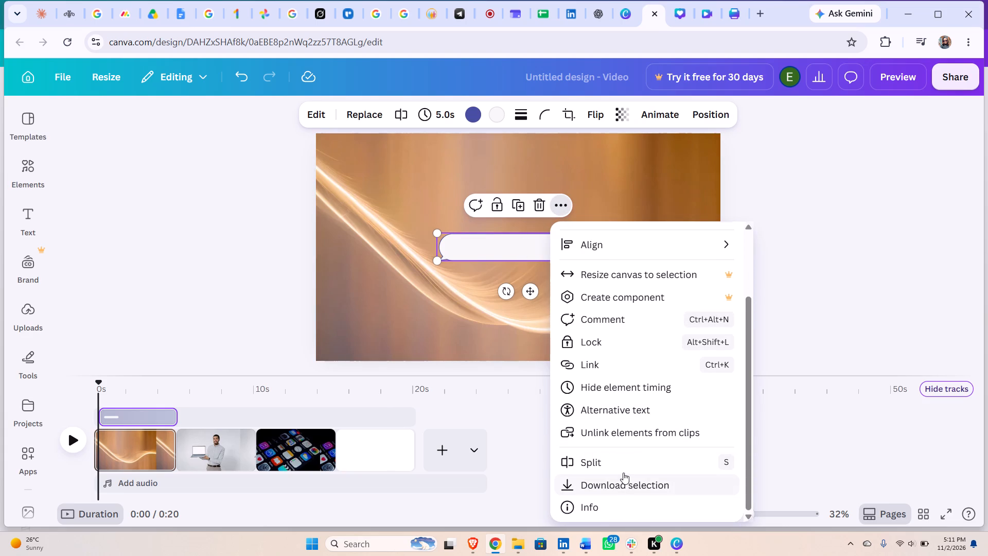
pyautogui.click(622, 463)
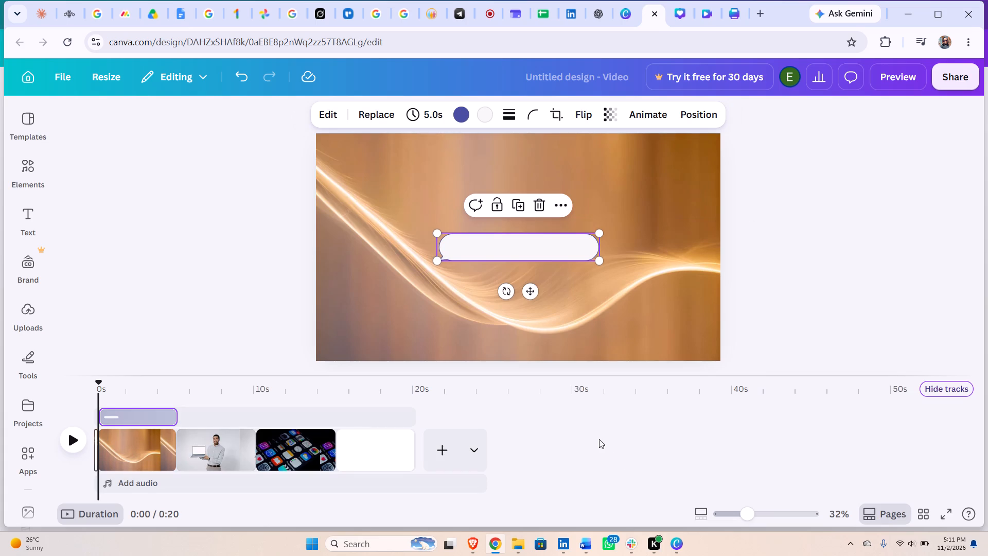
# Examine the image editing options for the slim chat bubble, including tools, style match, filters, apps and shadows.
pyautogui.click(498, 239)
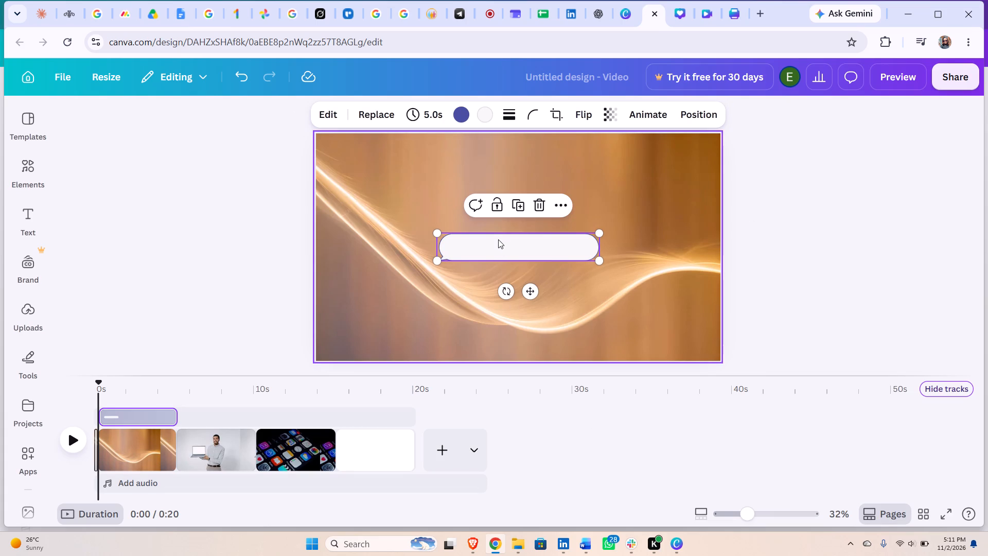
pyautogui.click(461, 251)
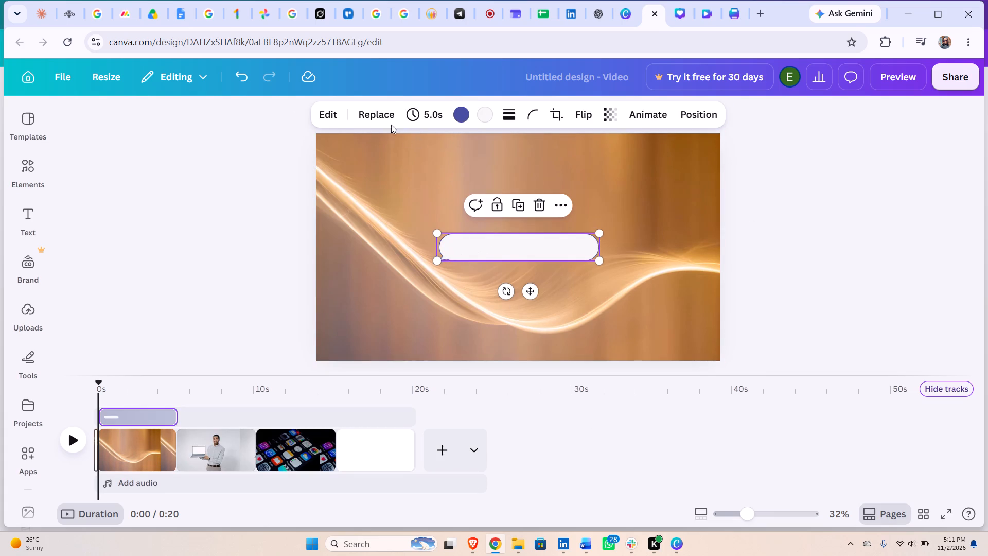
pyautogui.click(332, 118)
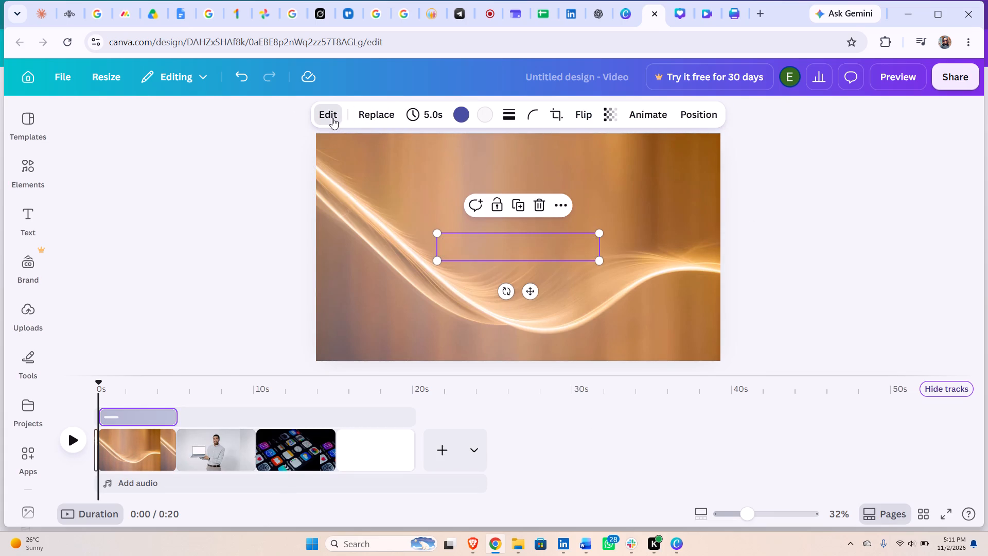
pyautogui.scroll(-1, 230, 343)
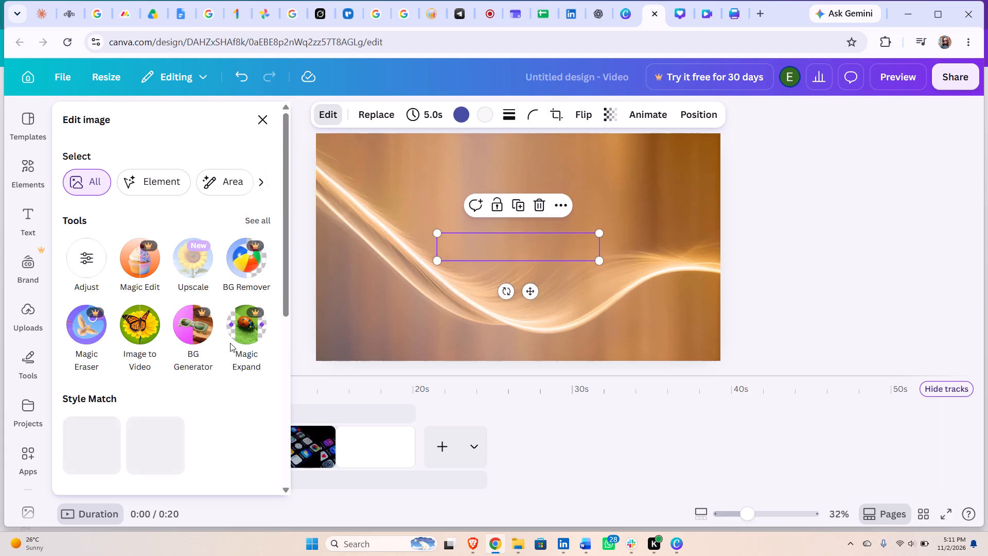
pyautogui.scroll(-4, 230, 343)
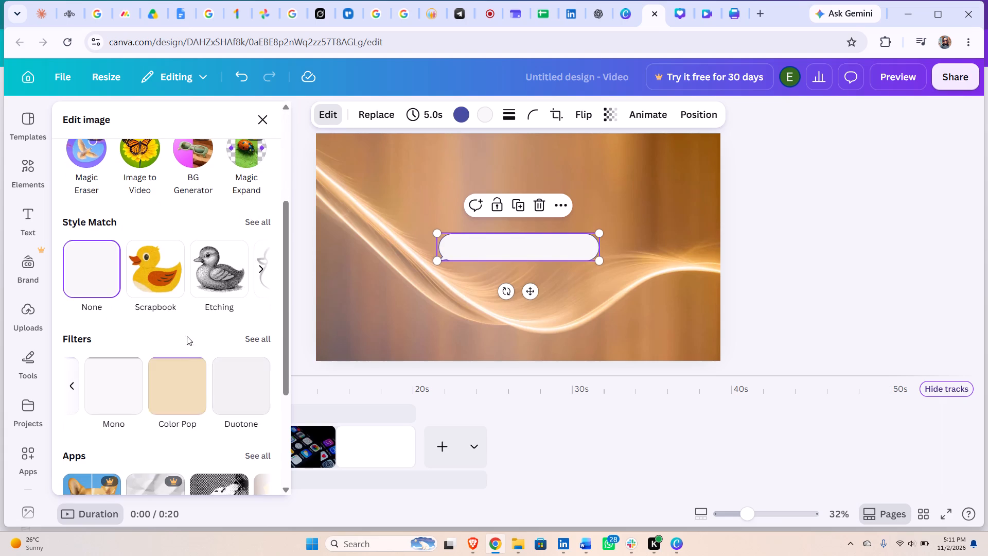
pyautogui.scroll(-6, 154, 341)
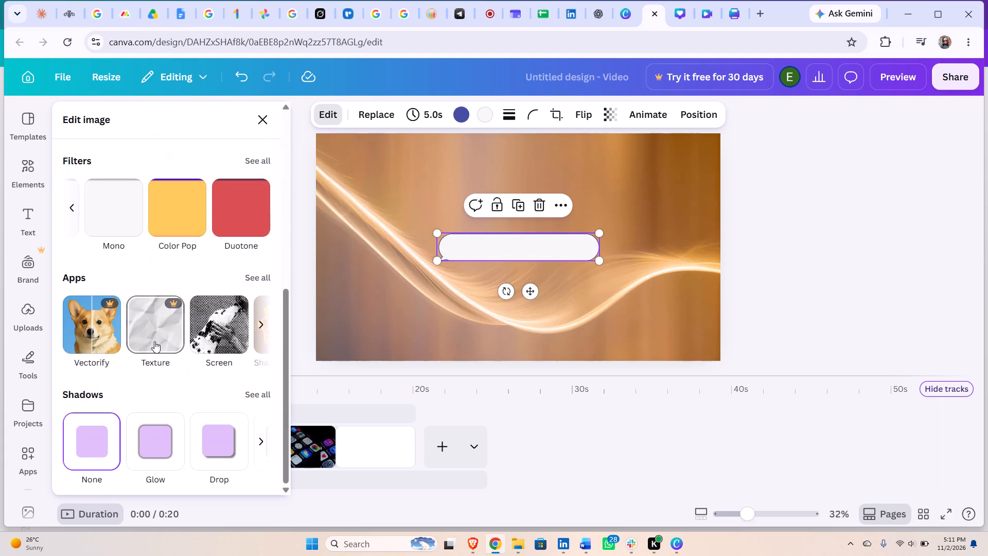
pyautogui.scroll(5, 154, 341)
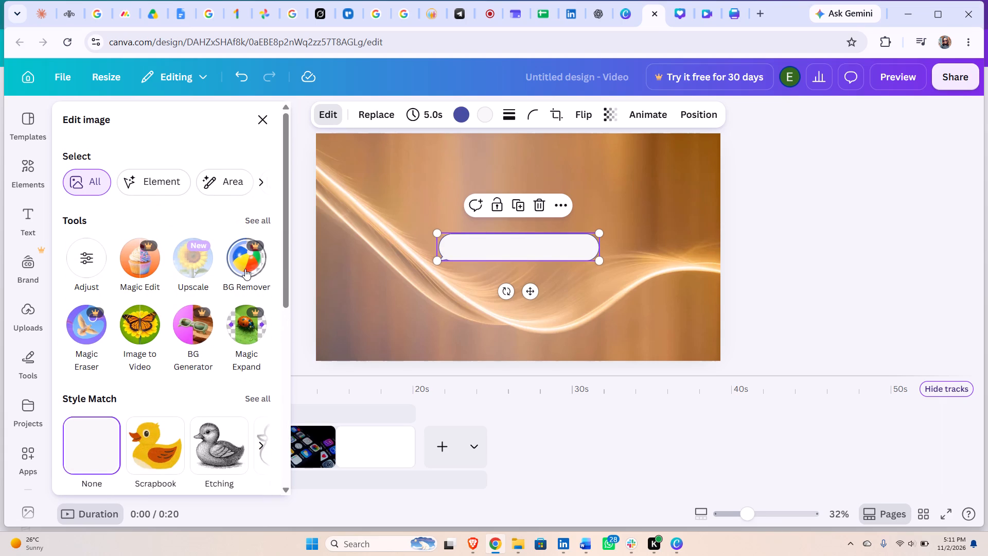
pyautogui.click(254, 128)
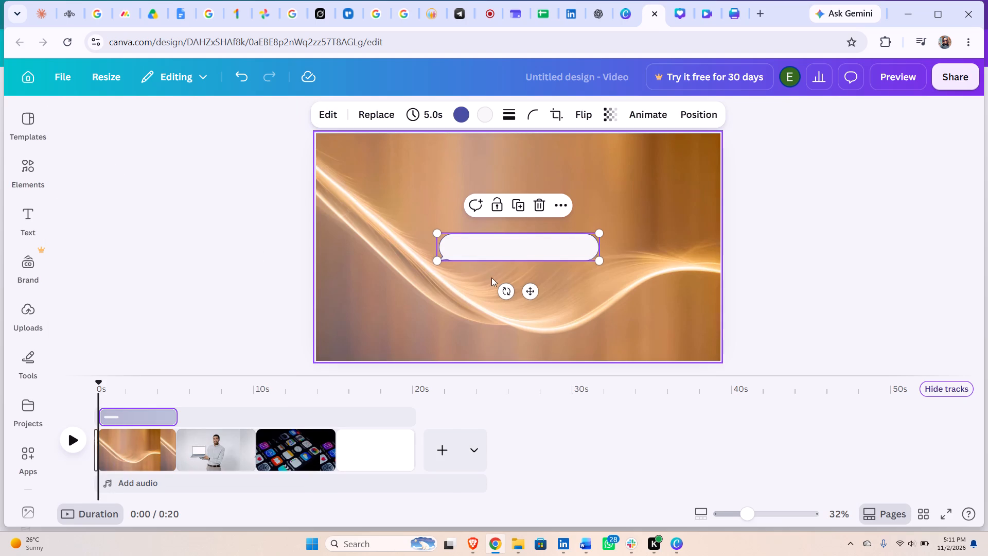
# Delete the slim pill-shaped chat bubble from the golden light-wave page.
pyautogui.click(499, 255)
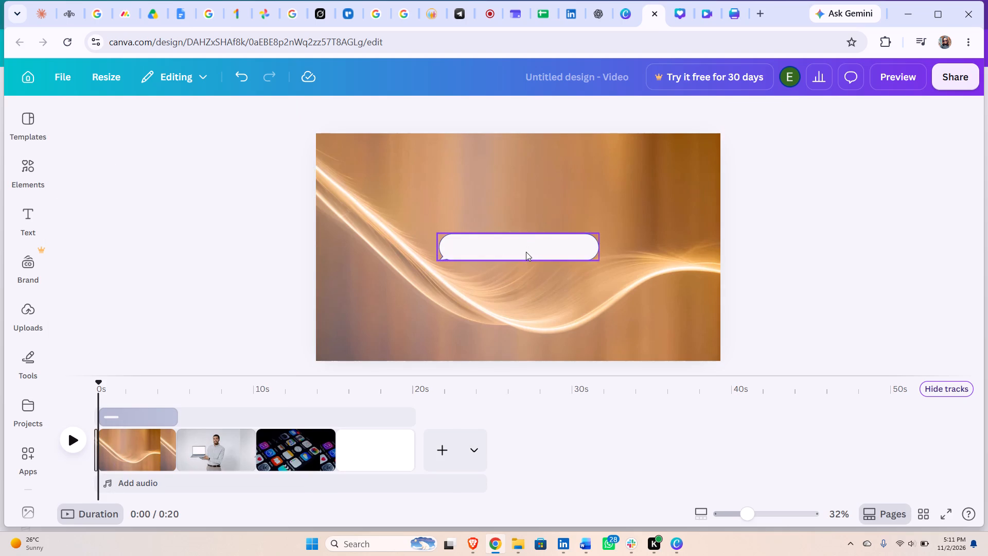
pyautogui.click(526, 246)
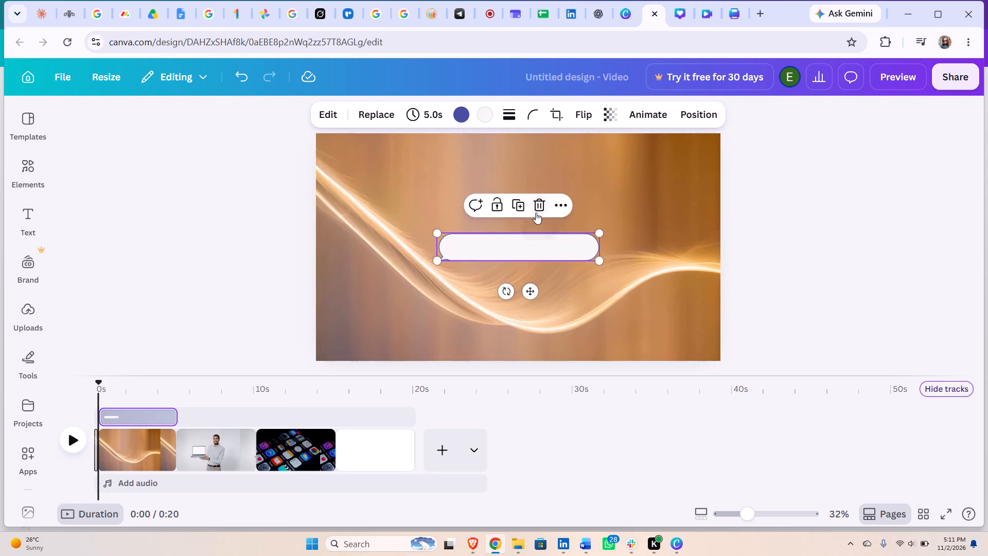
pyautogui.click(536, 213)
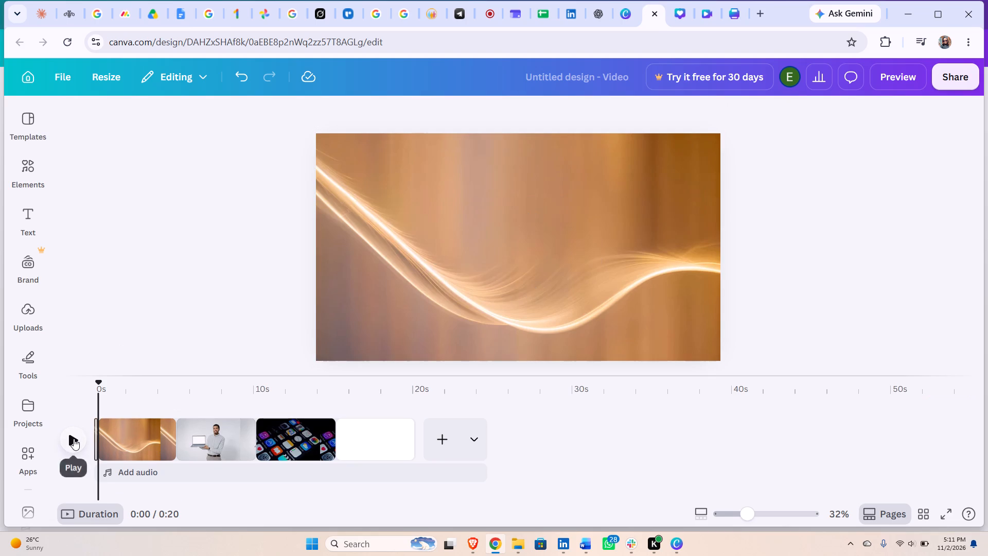
# Play the video from the start to preview its pages.
pyautogui.click(74, 439)
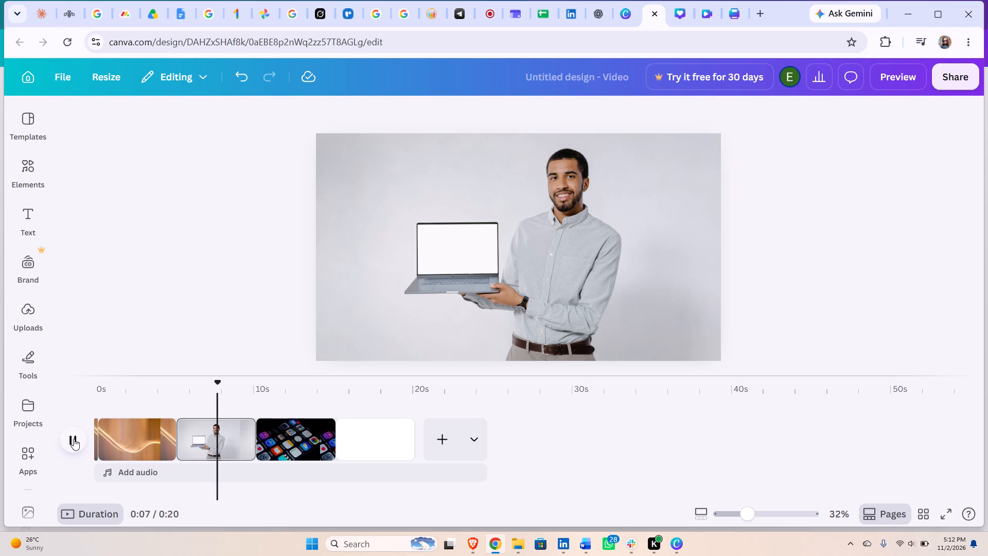
# Add a text box to the golden light-wave page at the start of the video.
pyautogui.click(97, 445)
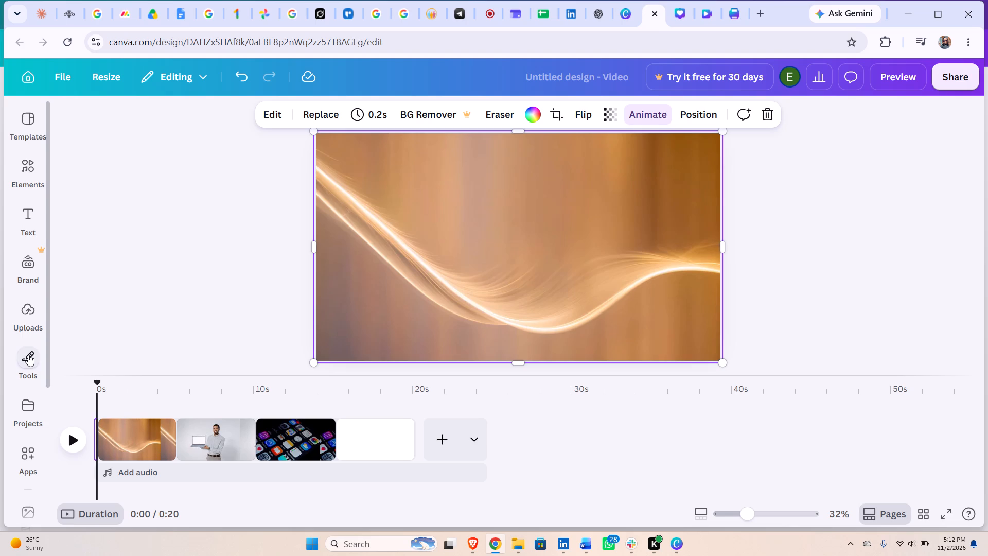
pyautogui.click(28, 355)
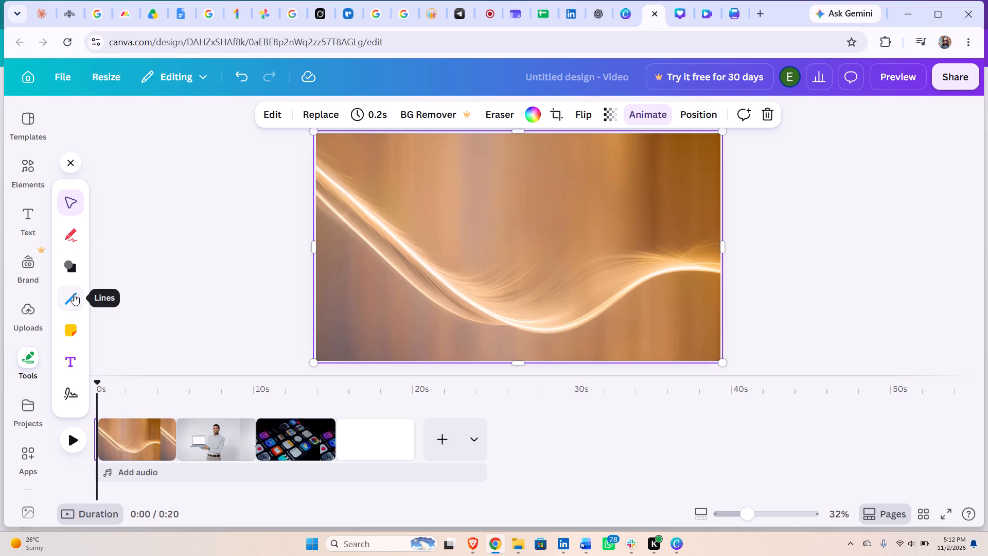
pyautogui.click(66, 368)
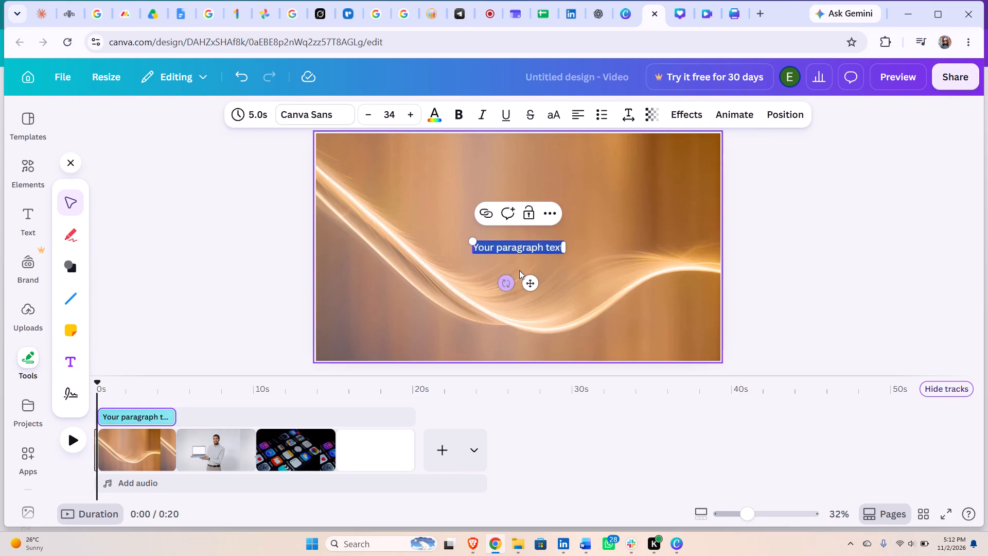
# Widen the new text box and replace its placeholder text with "WELCOME TO FRAME FLIX".
pyautogui.click(535, 245)
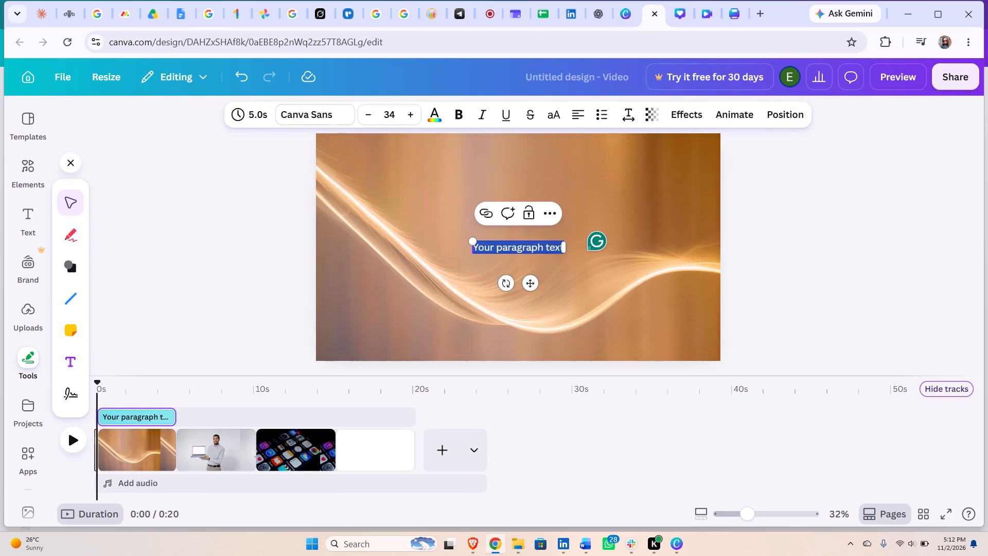
pyautogui.press('BackSpace')
pyautogui.press('BackSpace')
pyautogui.press('BackSpace')
pyautogui.press('BackSpace')
pyautogui.press('BackSpace')
pyautogui.press('BackSpace')
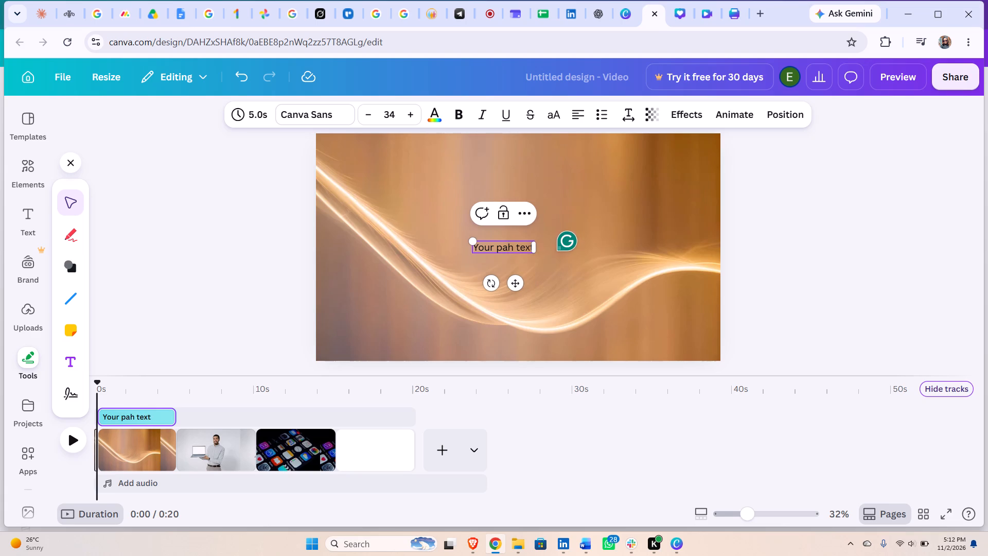
pyautogui.click(524, 252)
pyautogui.press('BackSpace')
pyautogui.press('BackSpace')
pyautogui.press('BackSpace')
pyautogui.press('BackSpace')
pyautogui.press('BackSpace')
pyautogui.press('BackSpace')
pyautogui.press('BackSpace')
pyautogui.press('BackSpace')
pyautogui.press('BackSpace')
pyautogui.press('BackSpace')
pyautogui.press('BackSpace')
pyautogui.press('BackSpace')
pyautogui.press('BackSpace')
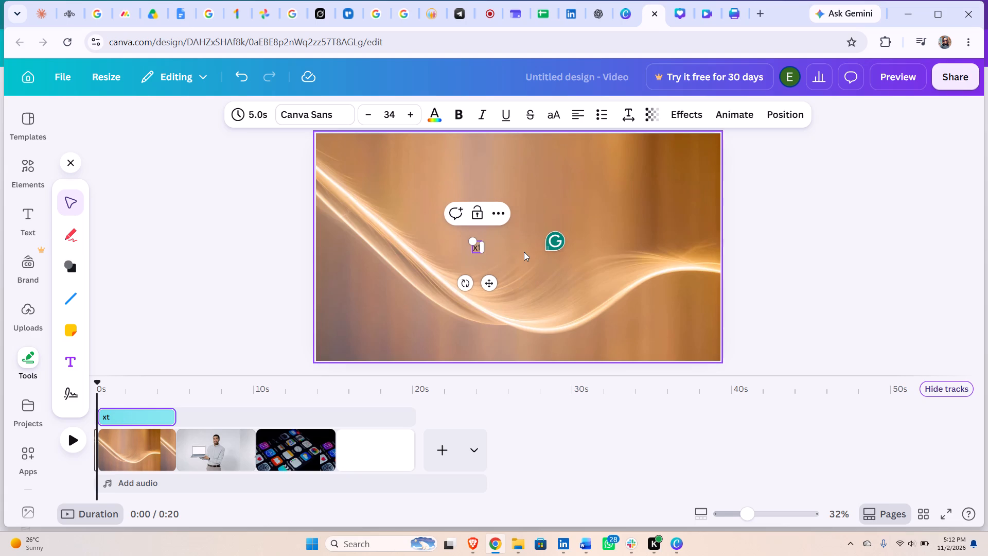
pyautogui.press('BackSpace')
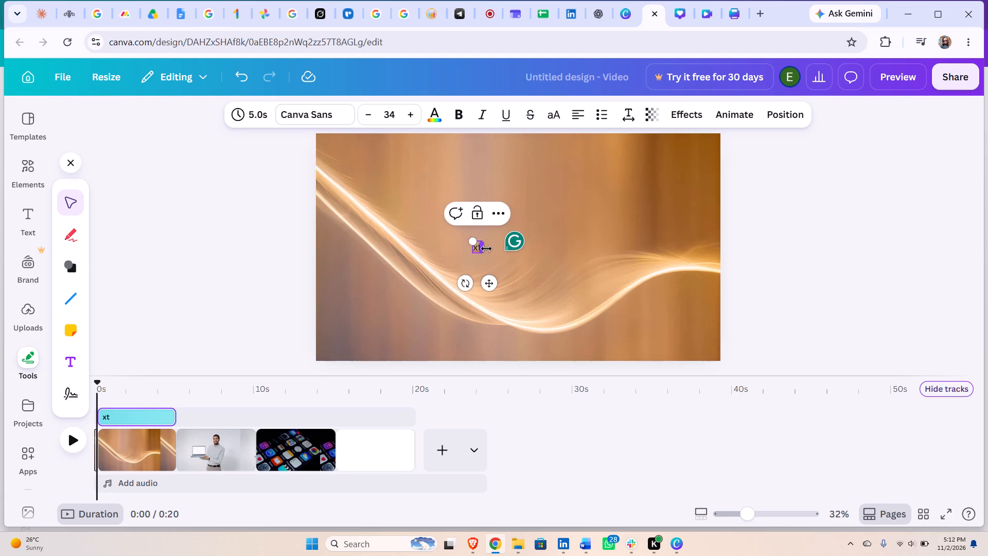
pyautogui.moveTo(486, 249); pyautogui.dragTo(593, 253)
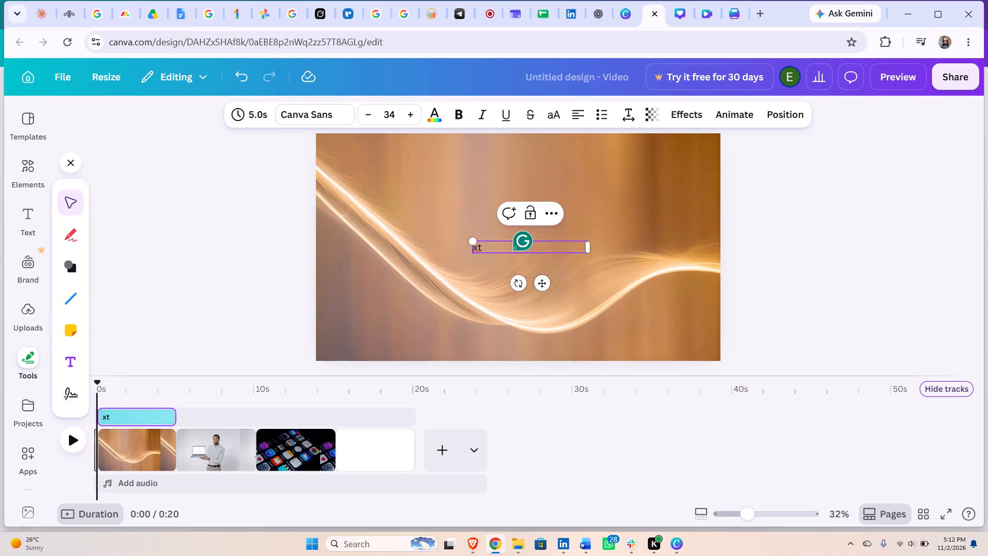
pyautogui.click(502, 248)
pyautogui.press('BackSpace')
pyautogui.press('BackSpace')
pyautogui.press('BackSpace')
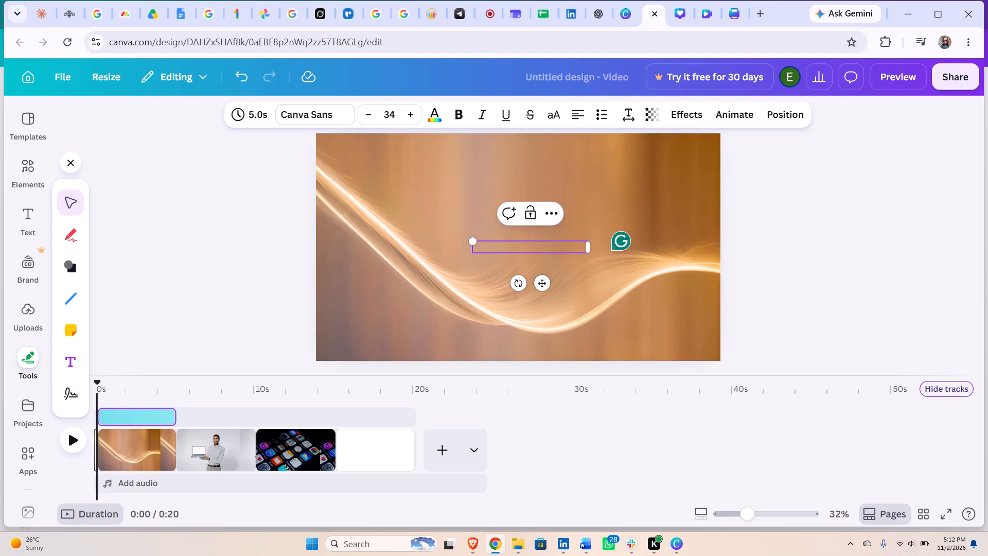
pyautogui.write('WELCOME TO')
pyautogui.press('space')
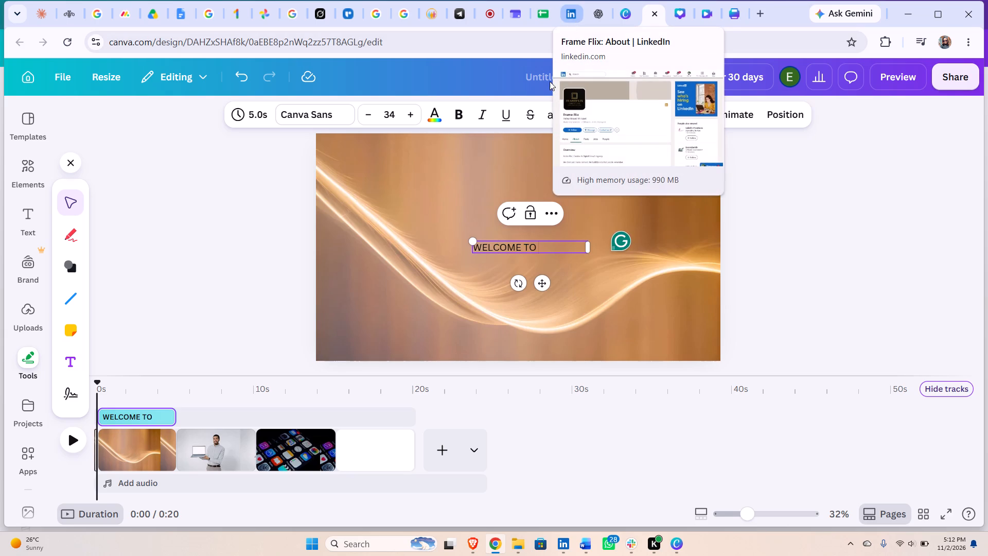
pyautogui.write('FRAME FLIX')
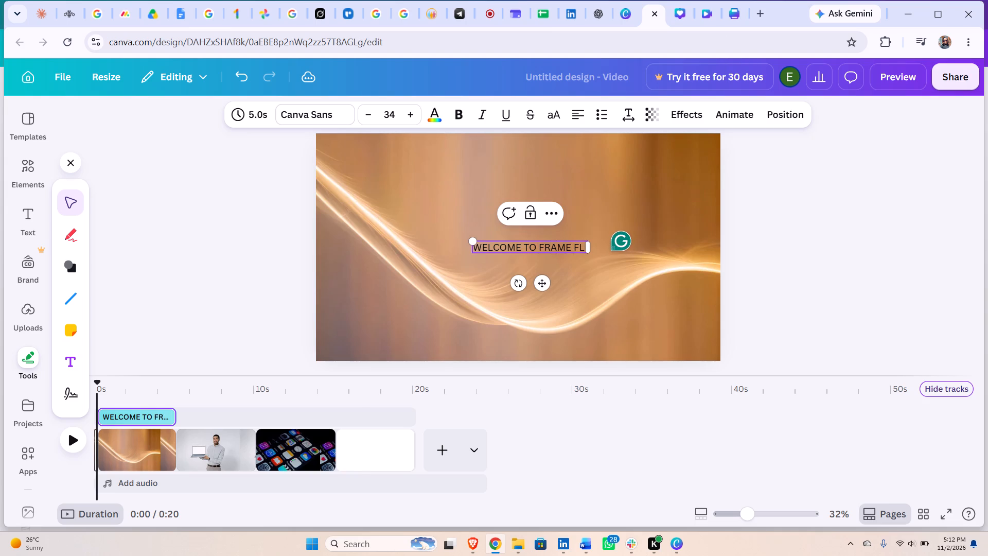
# Reduce the "WELCOME TO FRAME FLIX" font size to 32.
pyautogui.click(369, 117)
pyautogui.click(369, 117)
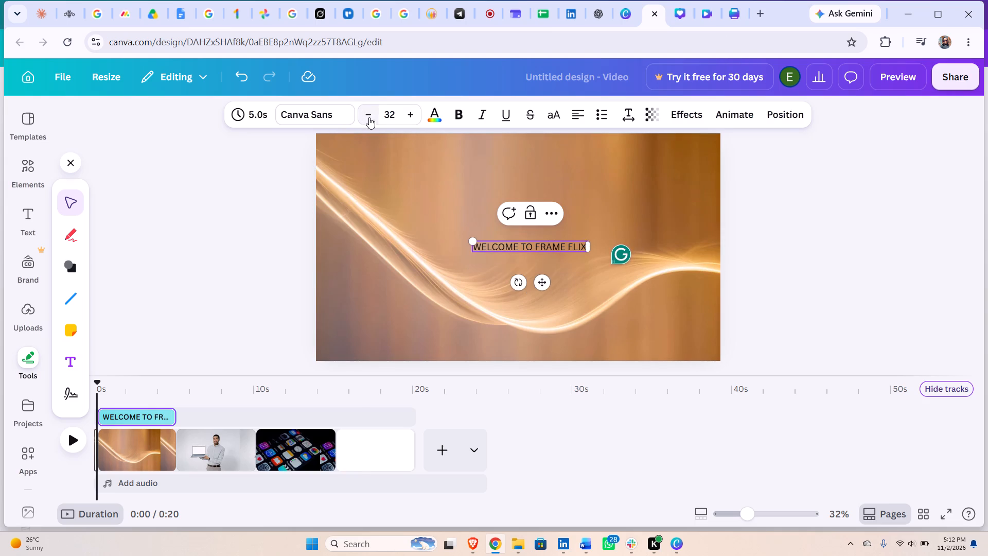
pyautogui.click(610, 229)
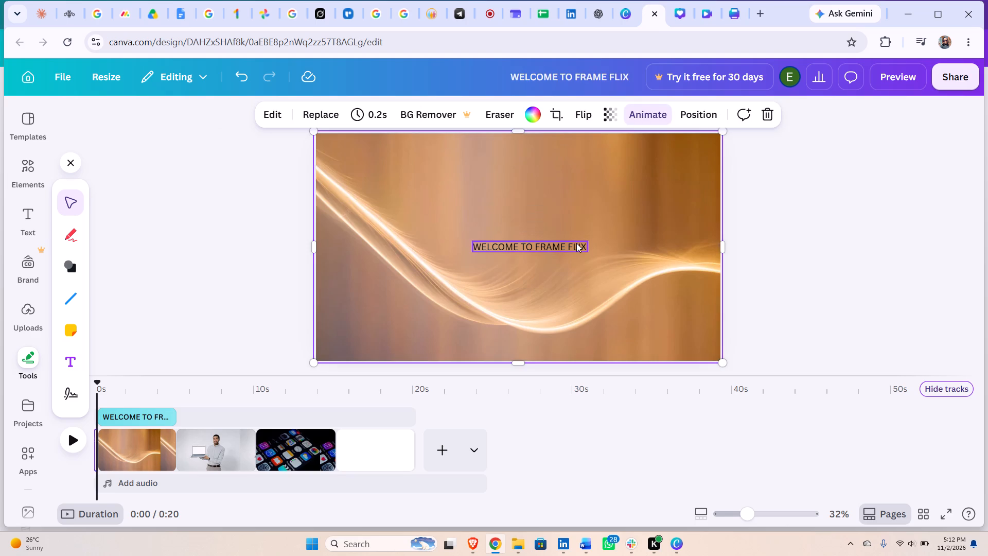
# Move the "WELCOME TO FRAME FLIX" text to the page's top centre and enlarge it to font size 38.
pyautogui.click(576, 243)
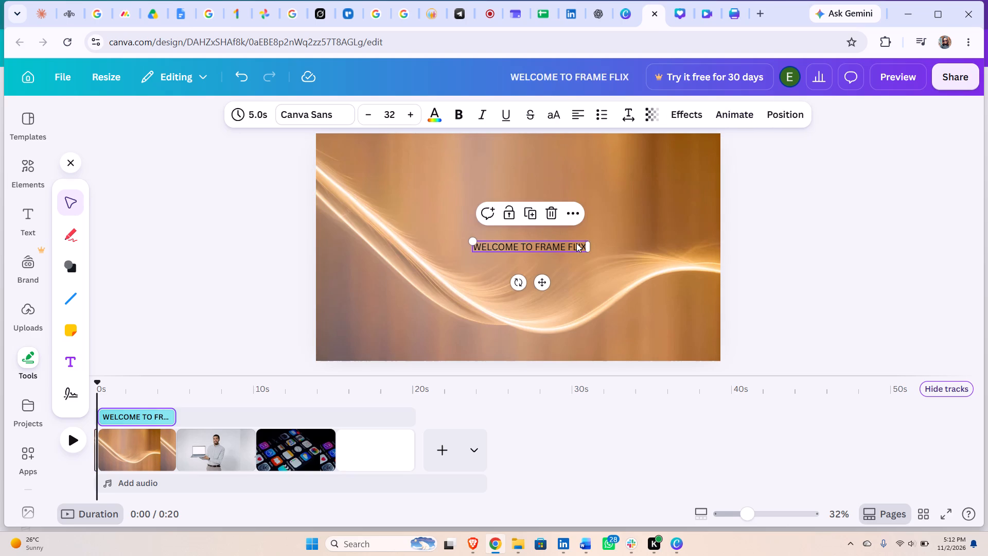
pyautogui.moveTo(576, 243); pyautogui.dragTo(554, 146)
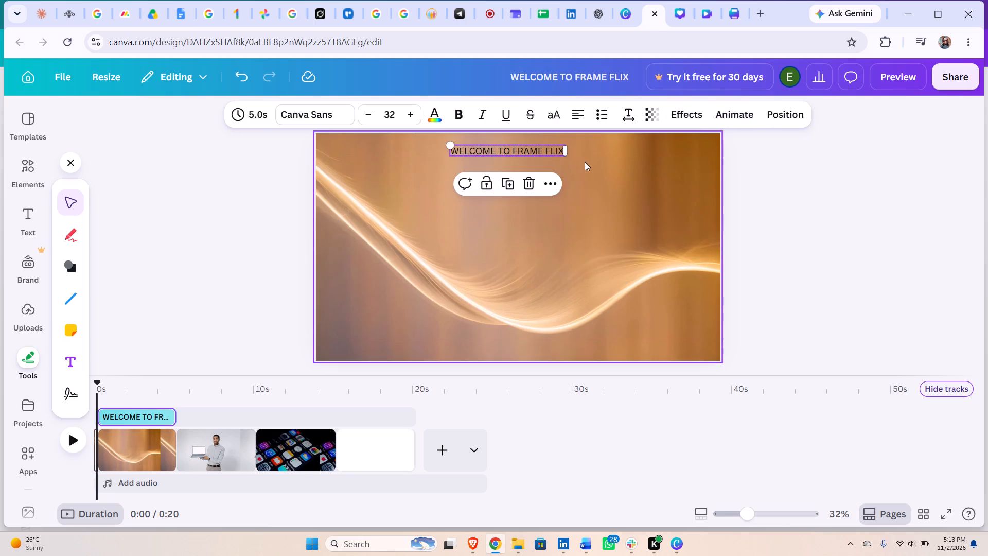
pyautogui.moveTo(567, 152); pyautogui.dragTo(572, 154)
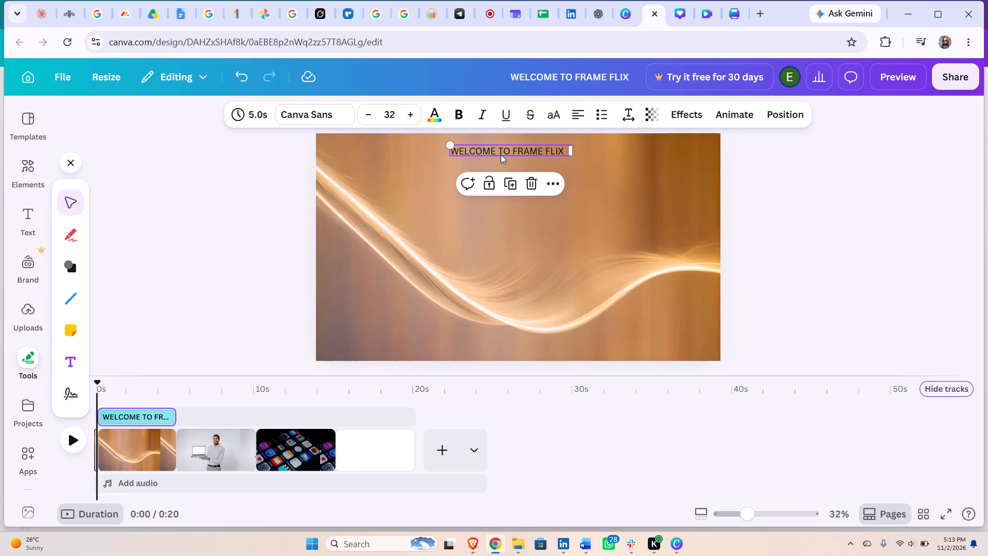
pyautogui.moveTo(452, 144); pyautogui.dragTo(432, 141)
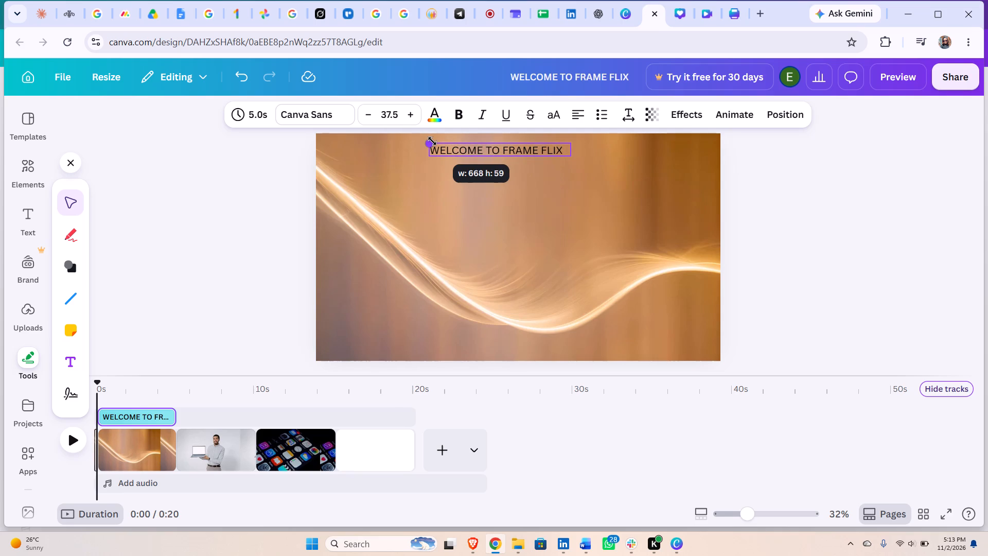
pyautogui.moveTo(432, 141); pyautogui.dragTo(430, 141)
pyautogui.moveTo(530, 150); pyautogui.dragTo(549, 146)
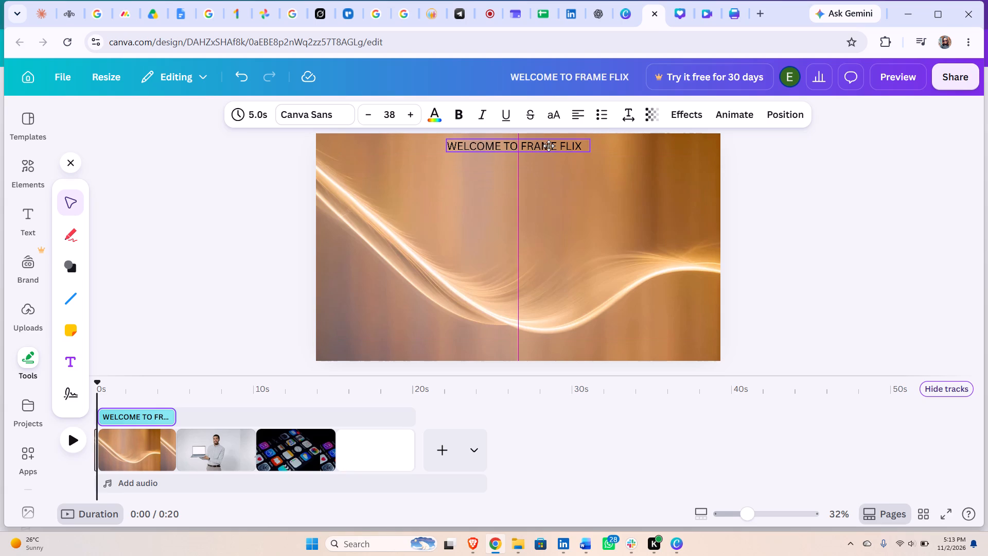
pyautogui.moveTo(549, 146); pyautogui.dragTo(546, 146)
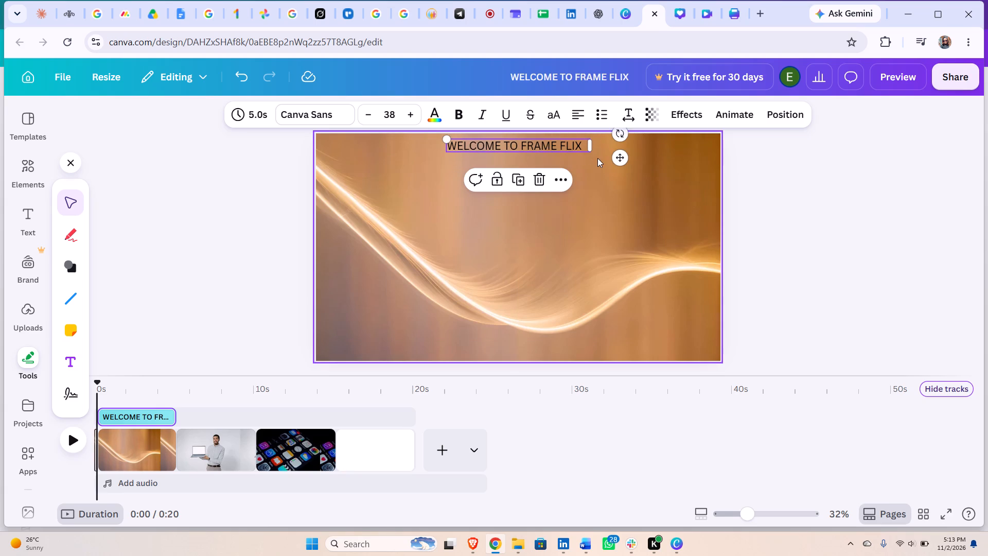
pyautogui.click(597, 158)
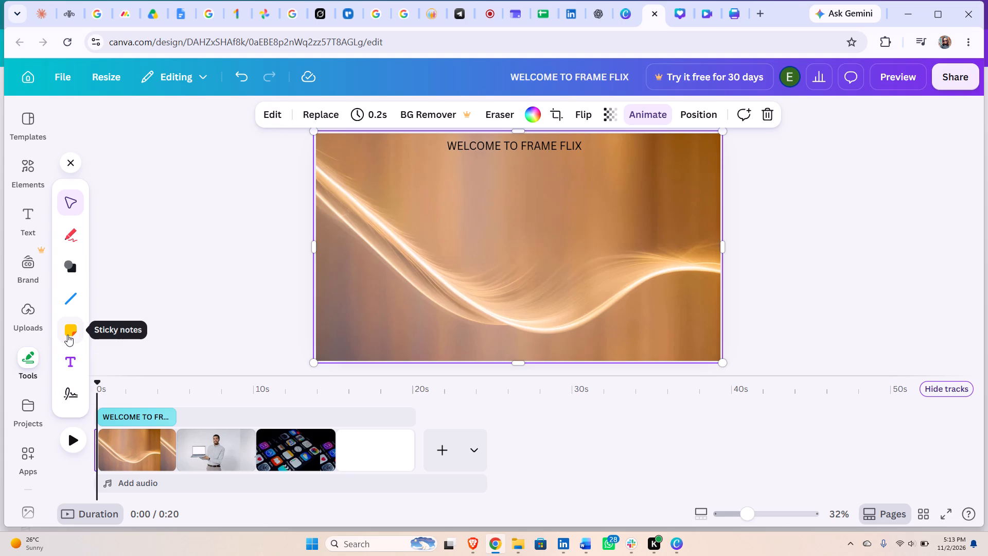
# Insert a square shape on the golden light-wave page and stretch it sideways into a wide rectangle.
pyautogui.click(74, 271)
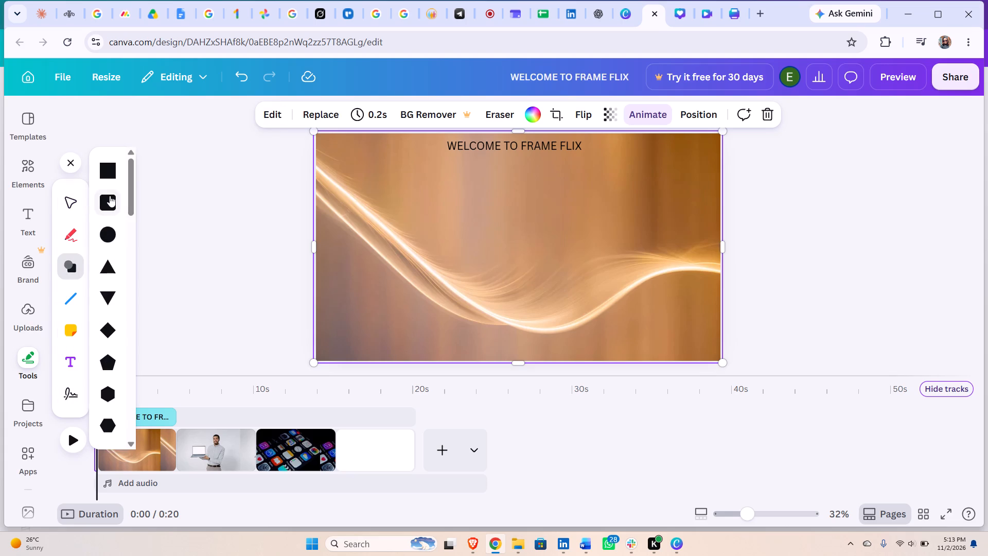
pyautogui.scroll(-5, 107, 337)
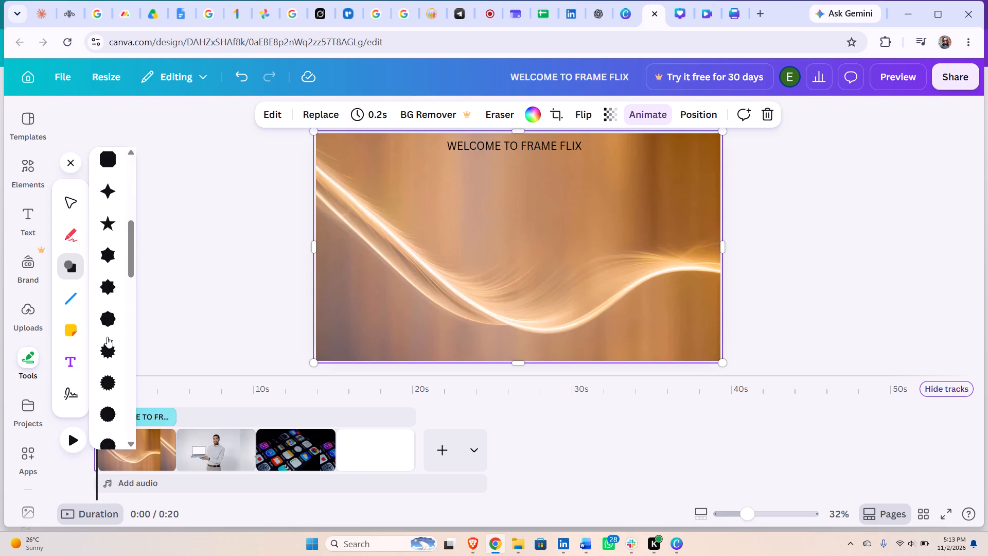
pyautogui.scroll(-10, 107, 337)
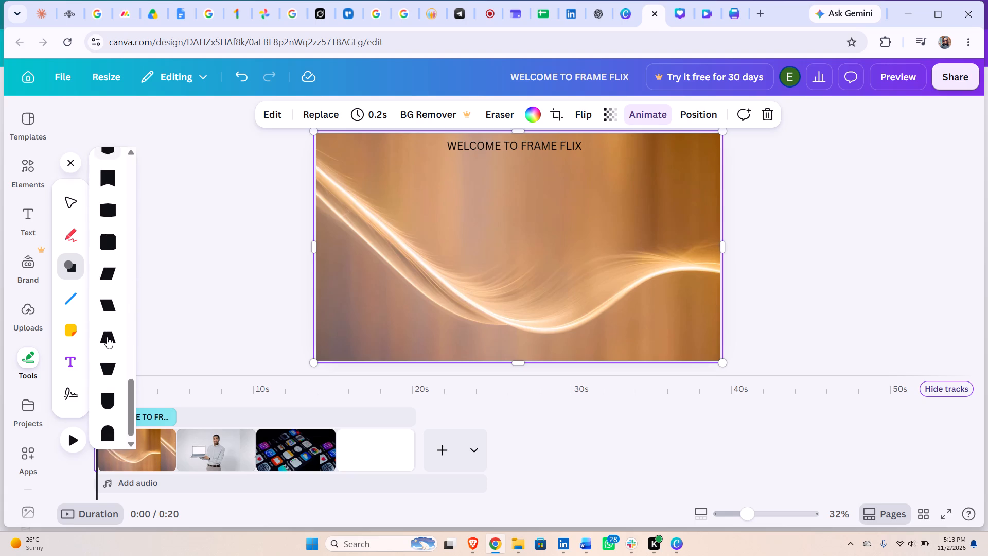
pyautogui.scroll(-4, 107, 337)
pyautogui.scroll(11, 107, 337)
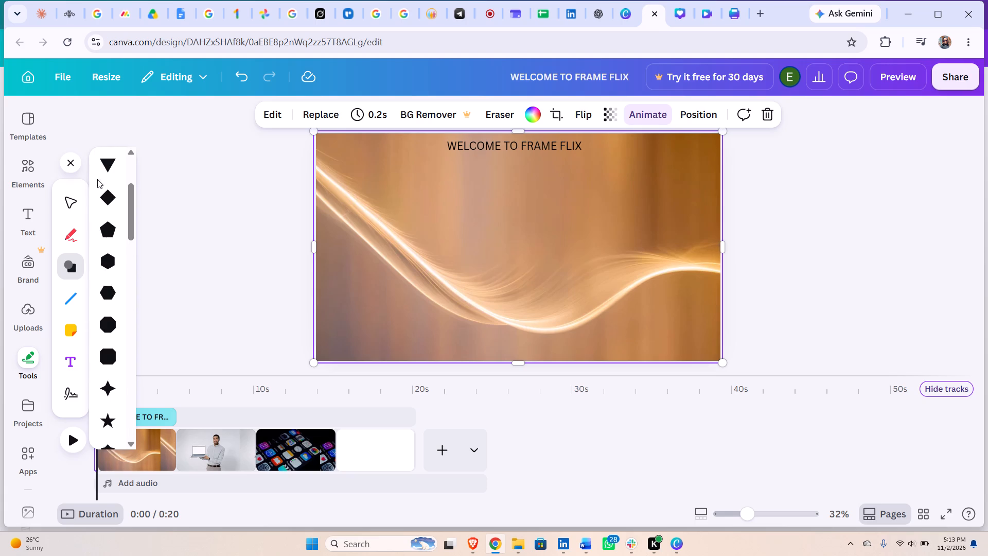
pyautogui.scroll(4, 109, 254)
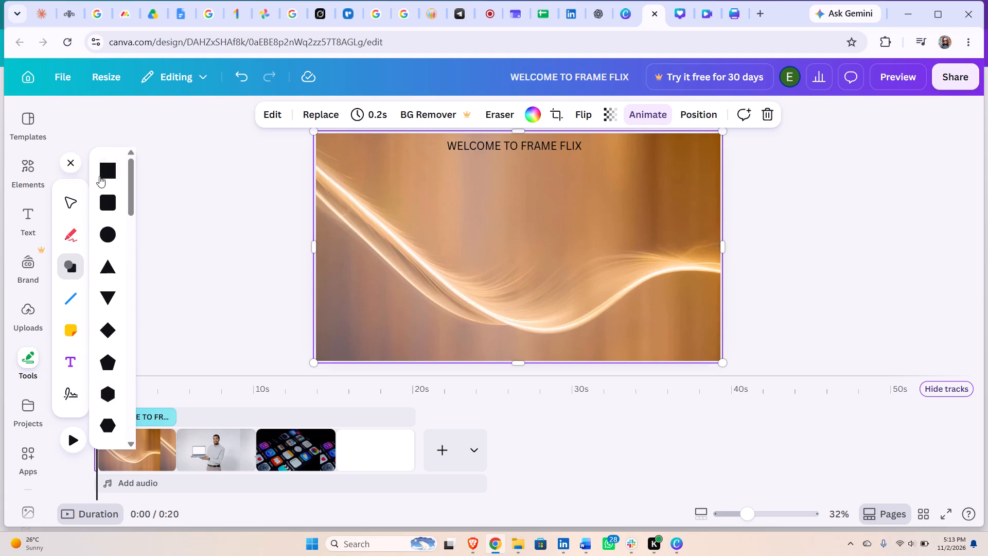
pyautogui.click(100, 173)
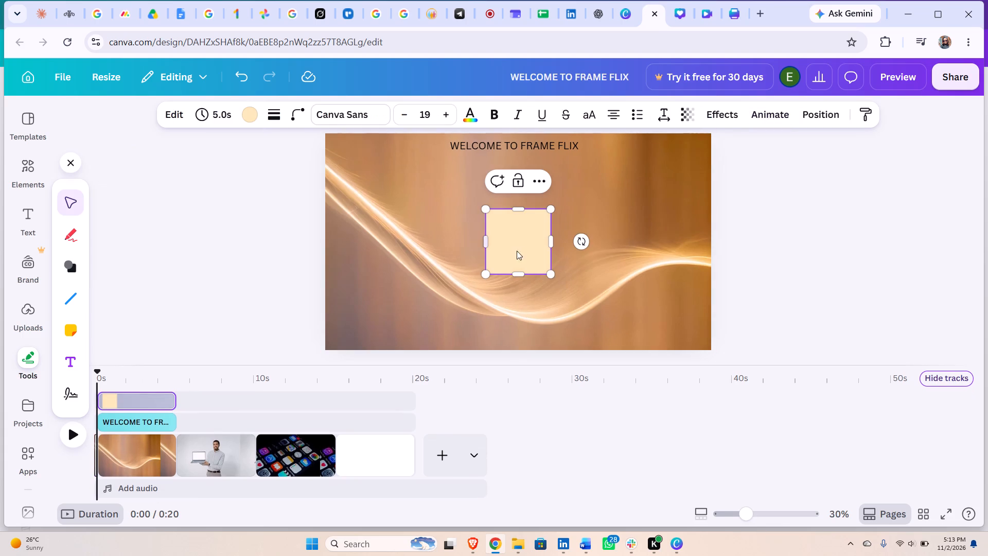
pyautogui.click(514, 231)
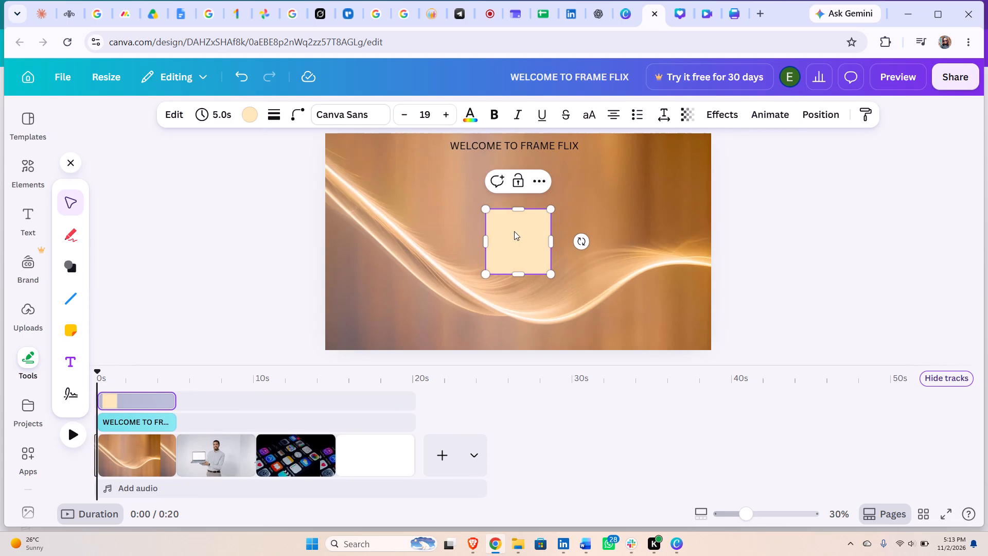
pyautogui.moveTo(552, 237); pyautogui.dragTo(666, 237)
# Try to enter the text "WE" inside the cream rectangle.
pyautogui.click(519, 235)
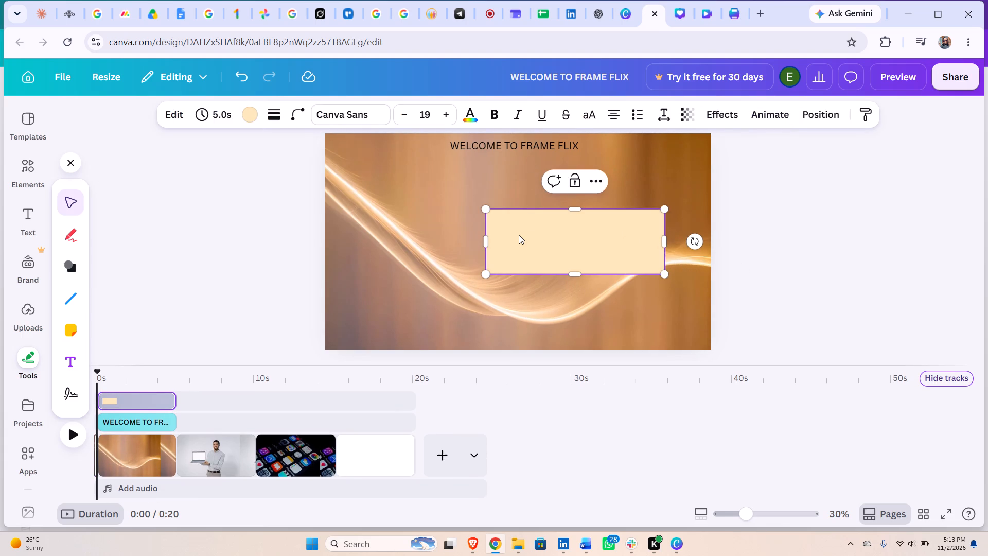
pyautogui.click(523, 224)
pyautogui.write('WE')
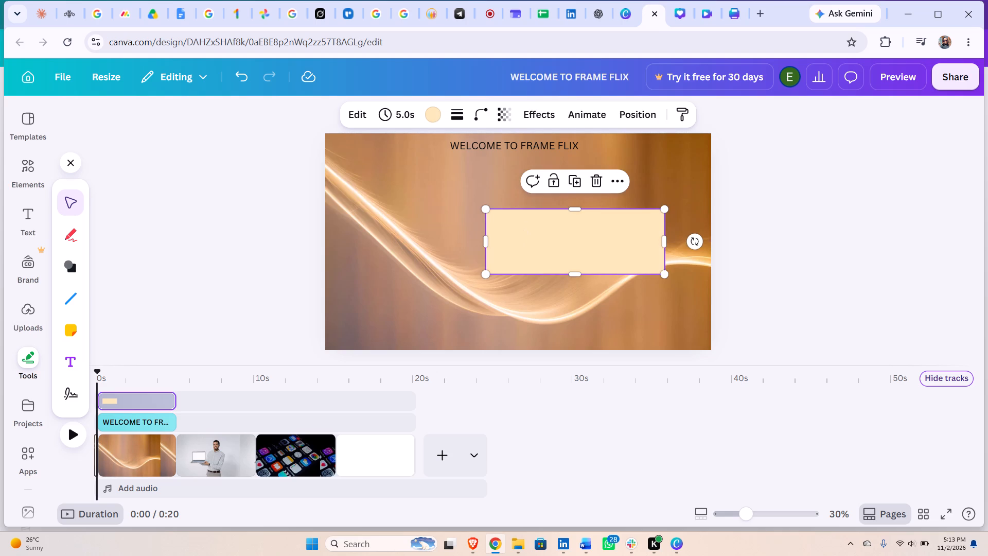
# Reposition the cream rectangle near the middle of the page, below the welcome text.
pyautogui.moveTo(554, 237); pyautogui.dragTo(588, 203)
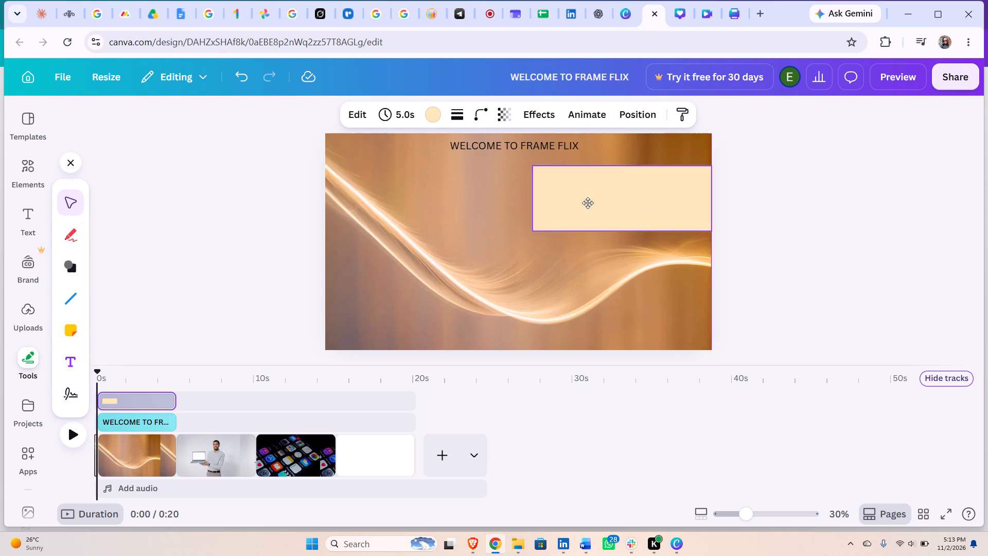
pyautogui.moveTo(588, 203); pyautogui.dragTo(520, 230)
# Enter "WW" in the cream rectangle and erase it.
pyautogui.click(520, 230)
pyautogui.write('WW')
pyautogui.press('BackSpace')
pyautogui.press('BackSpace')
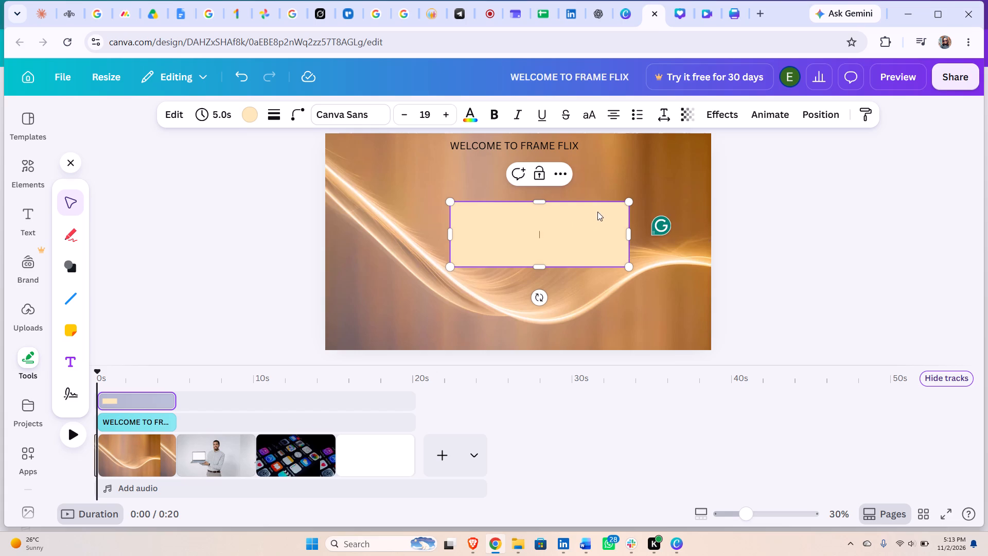
# Shrink the cream rectangle into a slim banner about as wide as the welcome text.
pyautogui.moveTo(625, 264); pyautogui.dragTo(575, 230)
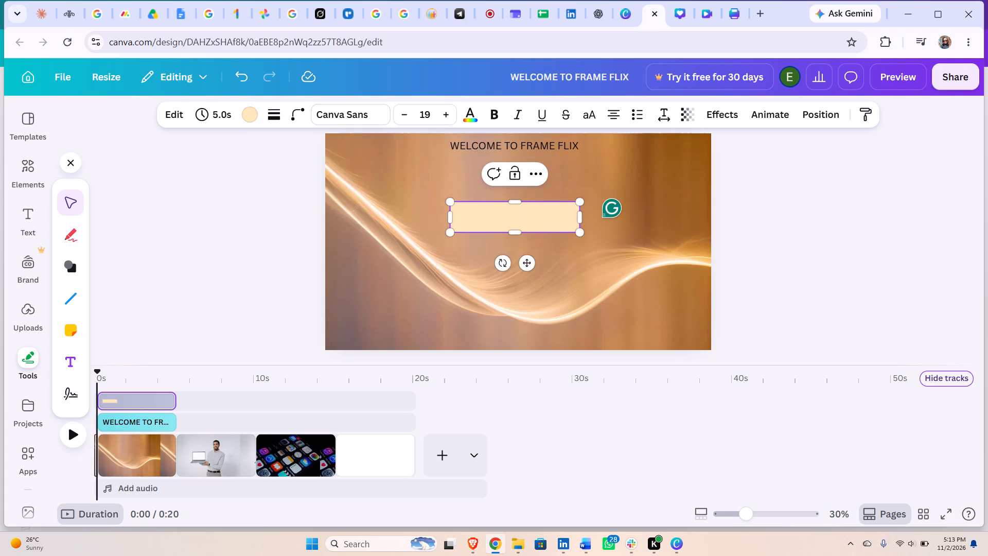
pyautogui.moveTo(582, 229); pyautogui.dragTo(559, 221)
pyautogui.moveTo(559, 221); pyautogui.dragTo(591, 226)
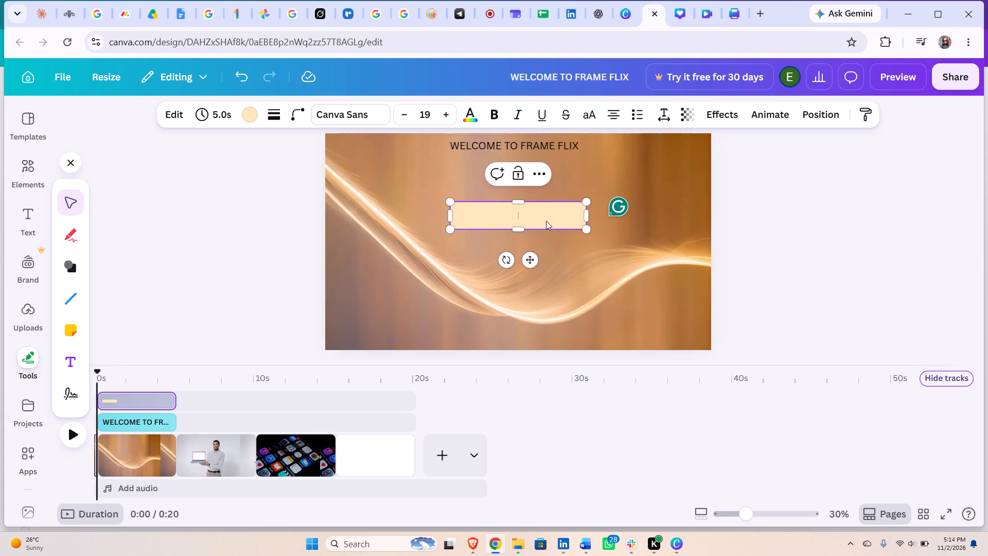
pyautogui.click(546, 221)
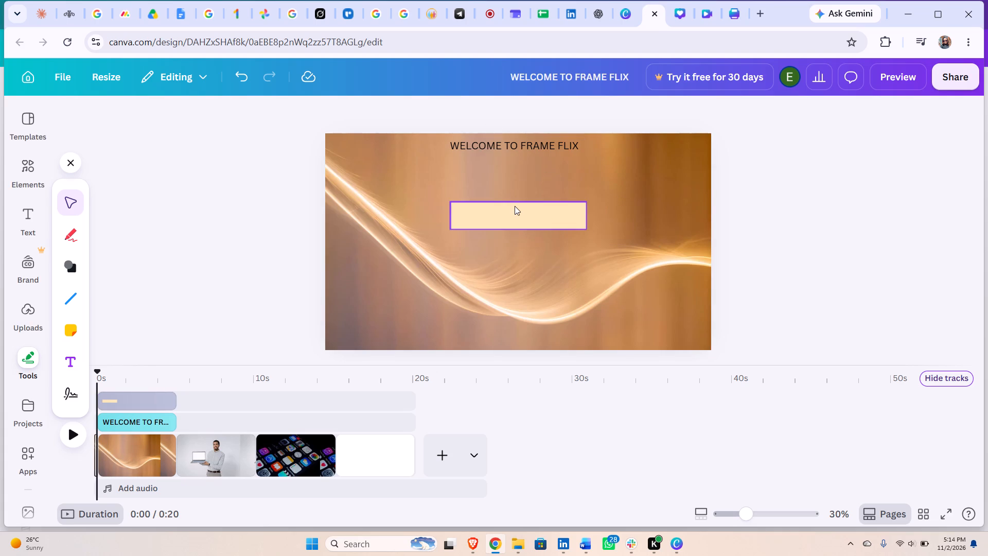
# Enter the text "OUR SERVICES" inside the cream banner below the welcome heading.
pyautogui.click(515, 206)
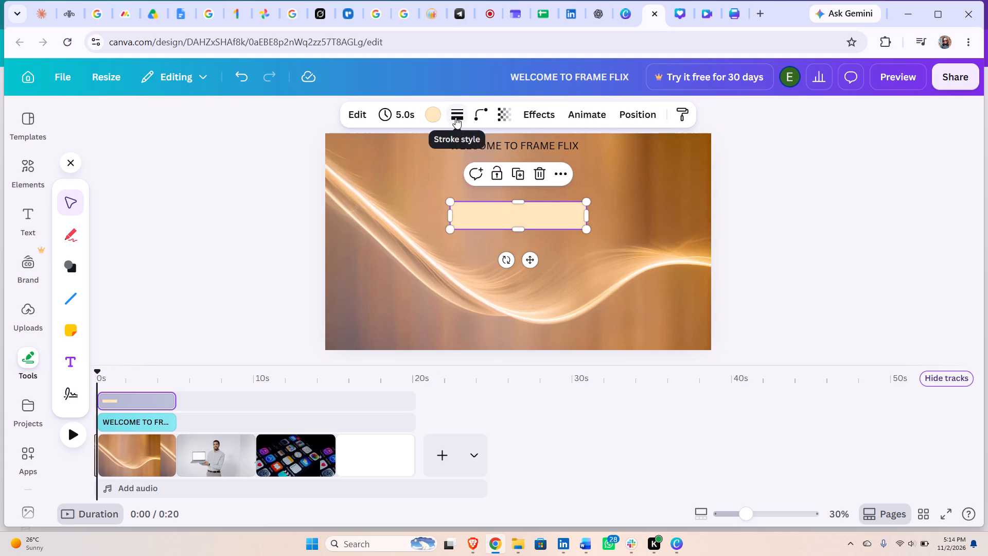
pyautogui.click(515, 217)
pyautogui.press('o')
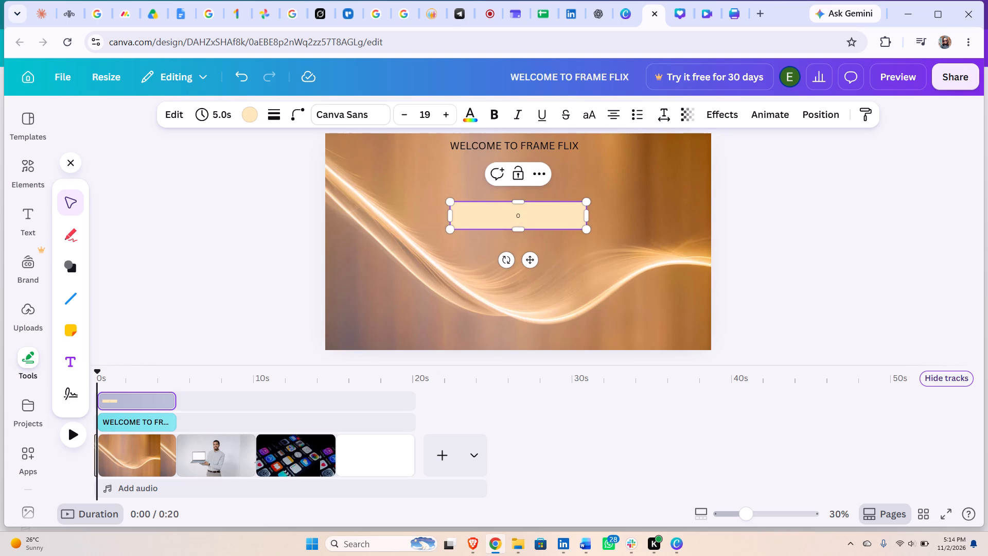
pyautogui.write('UT')
pyautogui.press('BackSpace')
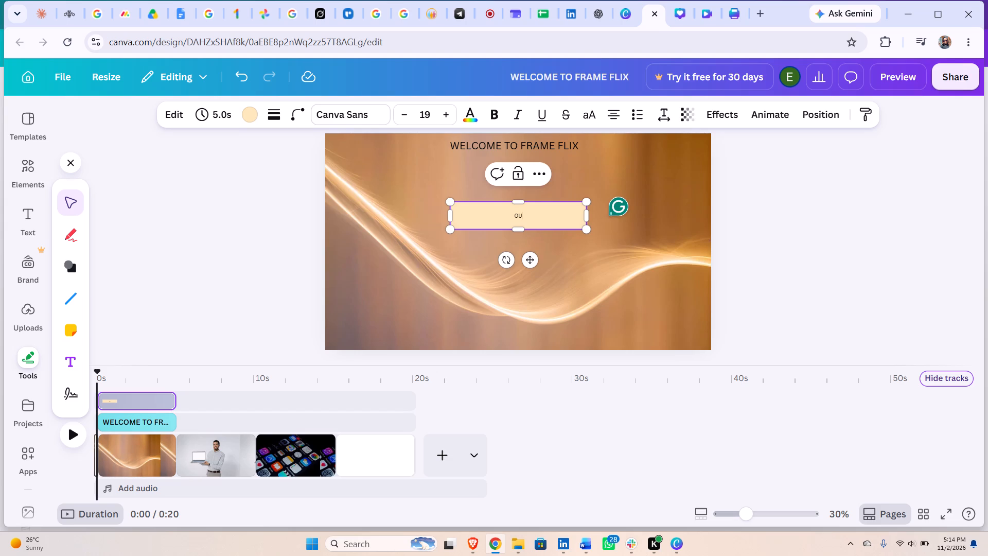
pyautogui.write('R SERVICES')
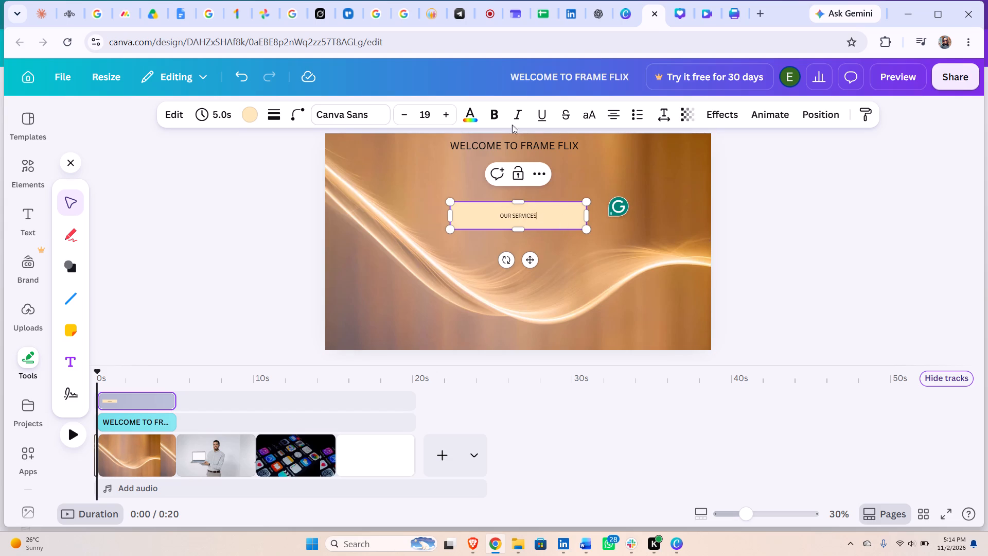
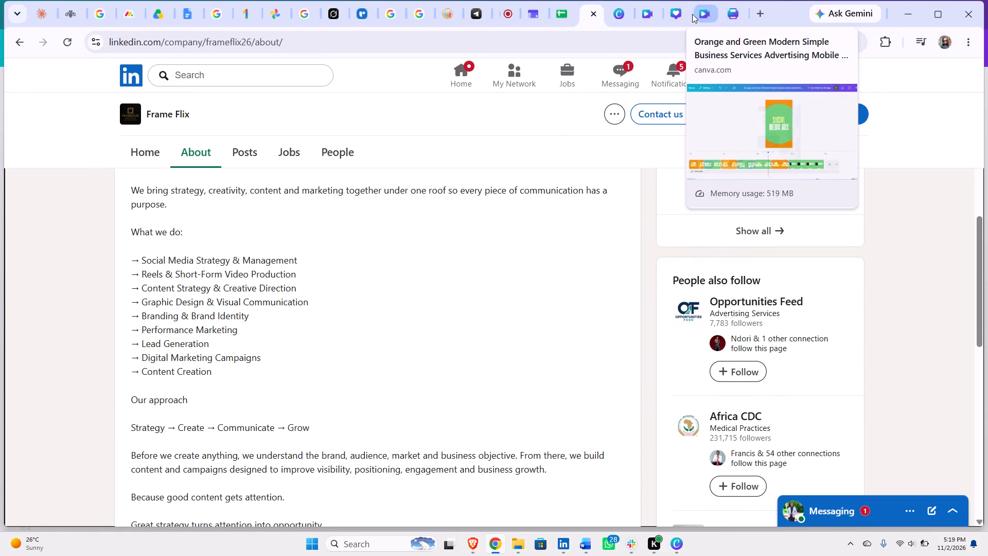
# Switch back to the Canva video and replace the page's upper-left "OUR SERVICES" text with "Social media stra", the start of the first service name.
pyautogui.click(651, 18)
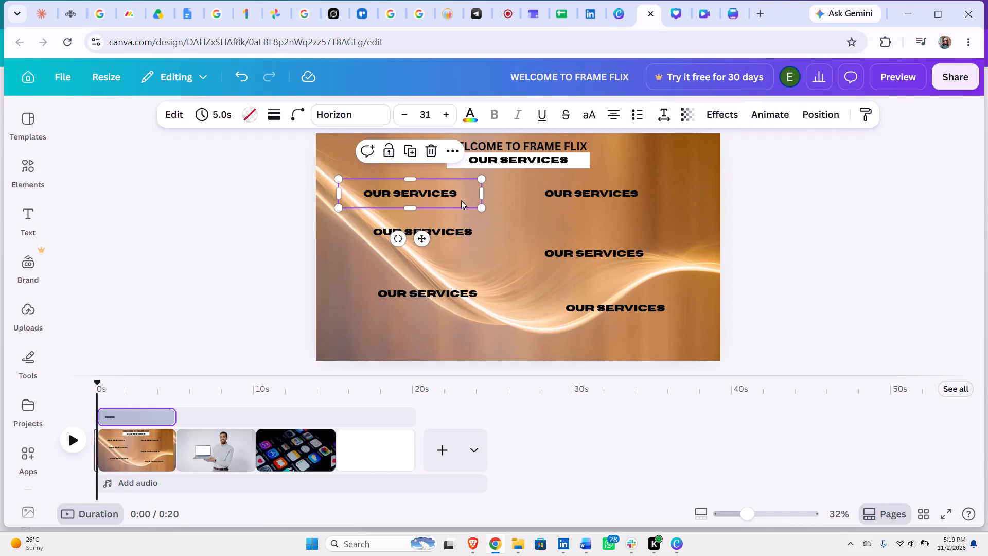
pyautogui.doubleClick(461, 200)
pyautogui.doubleClick(460, 188)
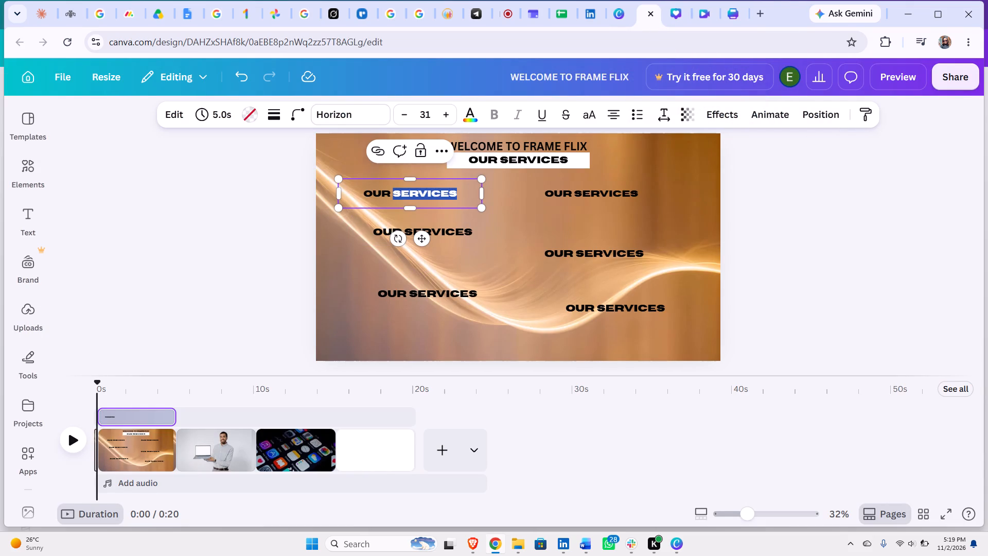
pyautogui.press('BackSpace')
pyautogui.press('BackSpace')
pyautogui.press('BackSpace')
pyautogui.press('BackSpace')
pyautogui.press('BackSpace')
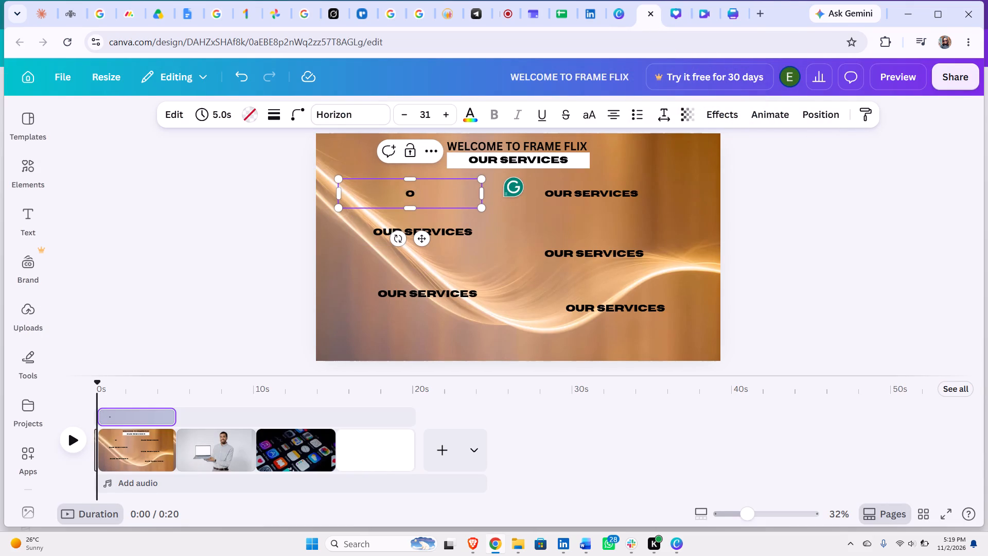
pyautogui.press('BackSpace')
pyautogui.write('SOCIAL')
pyautogui.press('space')
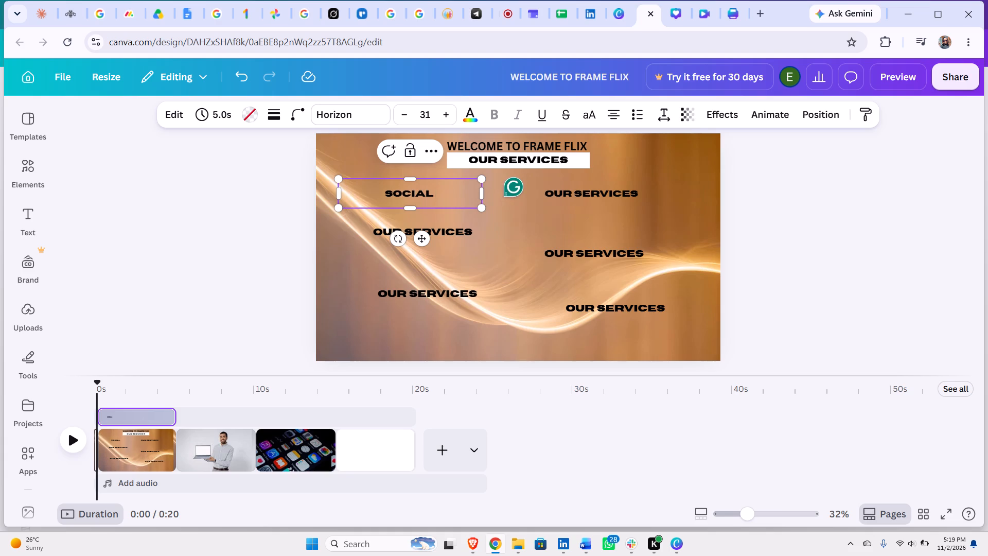
pyautogui.press('BackSpace')
pyautogui.press('BackSpace')
pyautogui.press('BackSpace')
pyautogui.press('BackSpace')
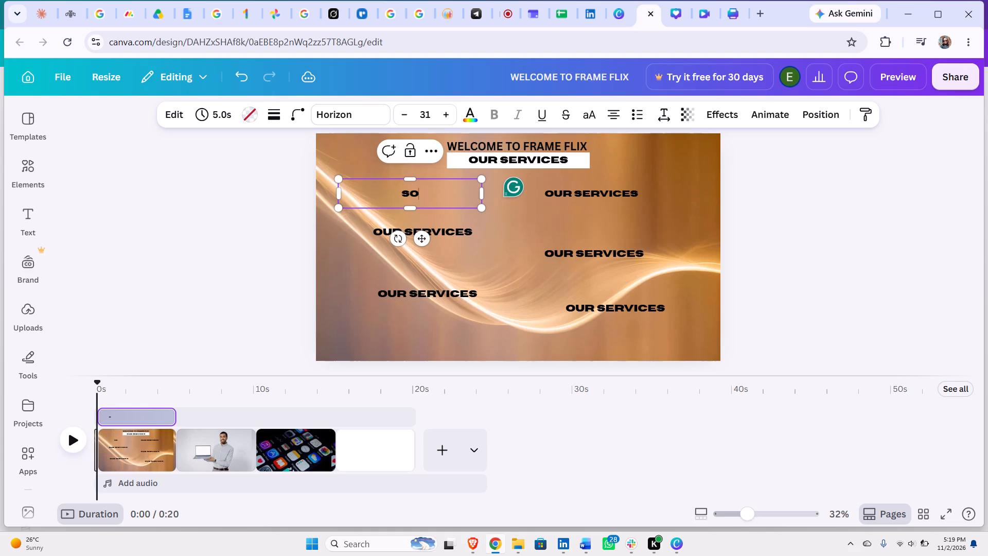
pyautogui.press('BackSpace')
pyautogui.write('ocial med')
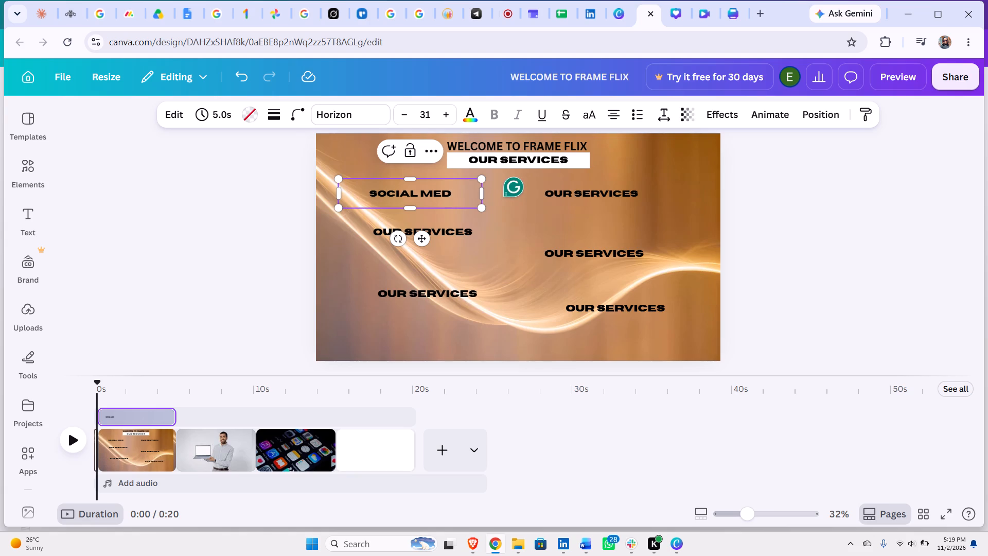
pyautogui.write('ia')
pyautogui.press('space')
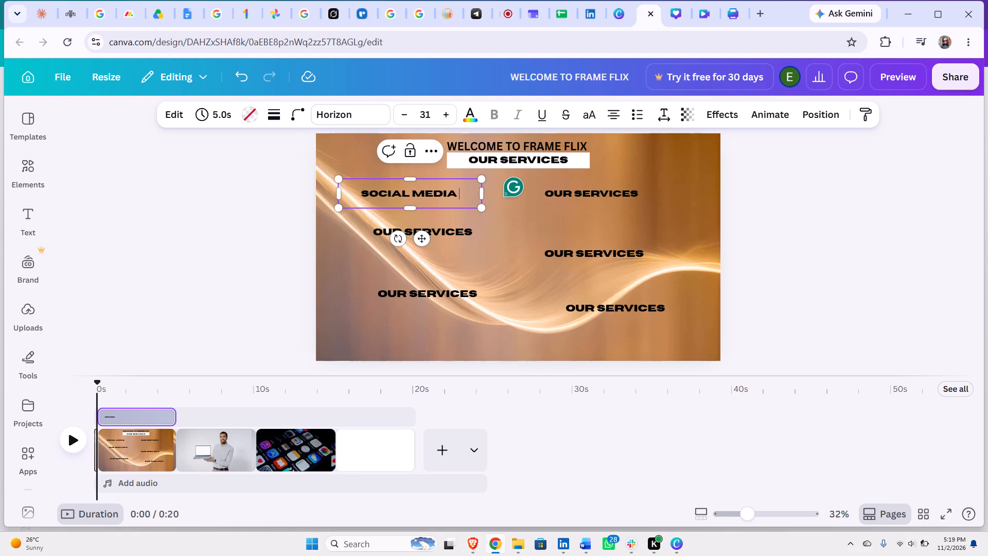
pyautogui.write('stra')
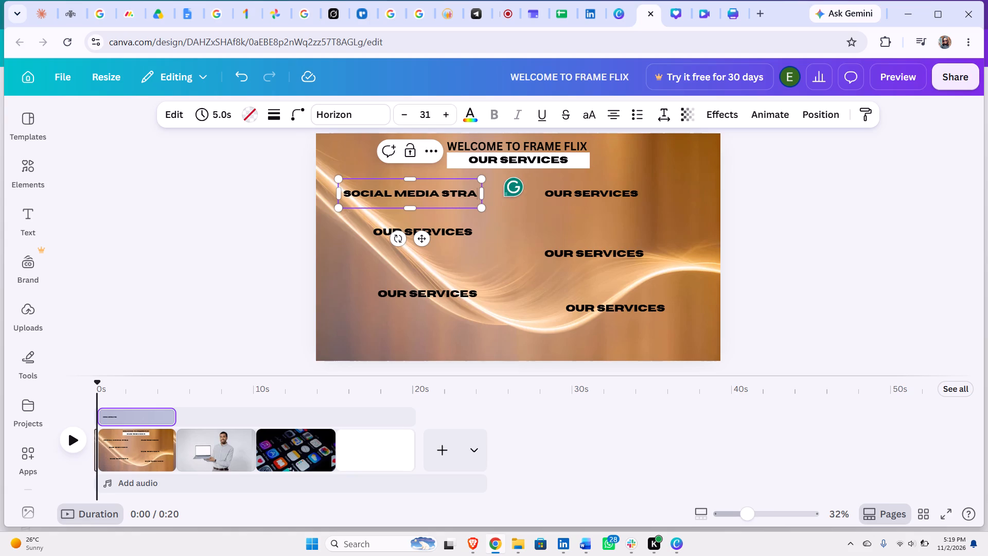